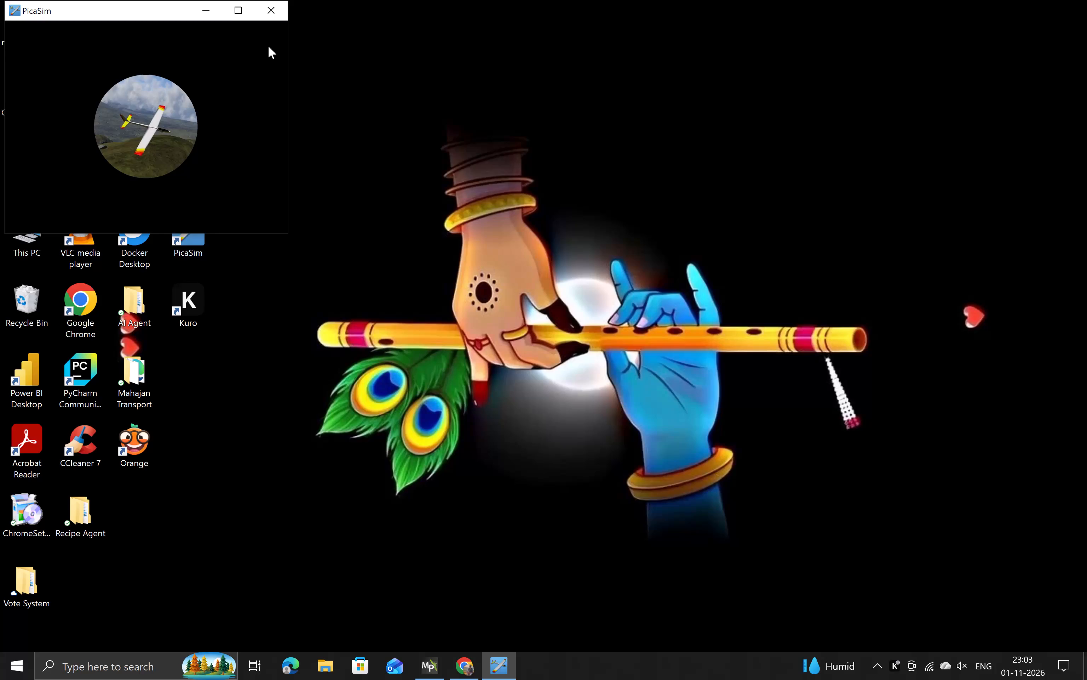
Maximize the PicaSim window and exit the flight simulator from its start screen.
left_click(234, 15)
scroll(374, 295, "up", 12)
scroll(374, 295, "down", 8)
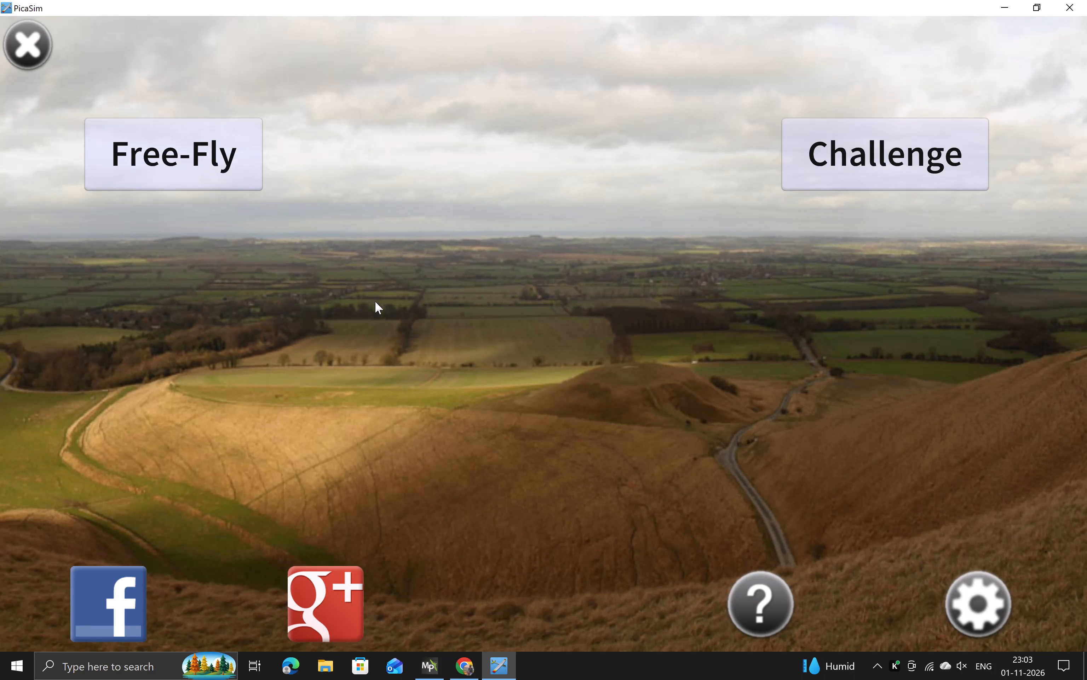
left_click(12, 40)
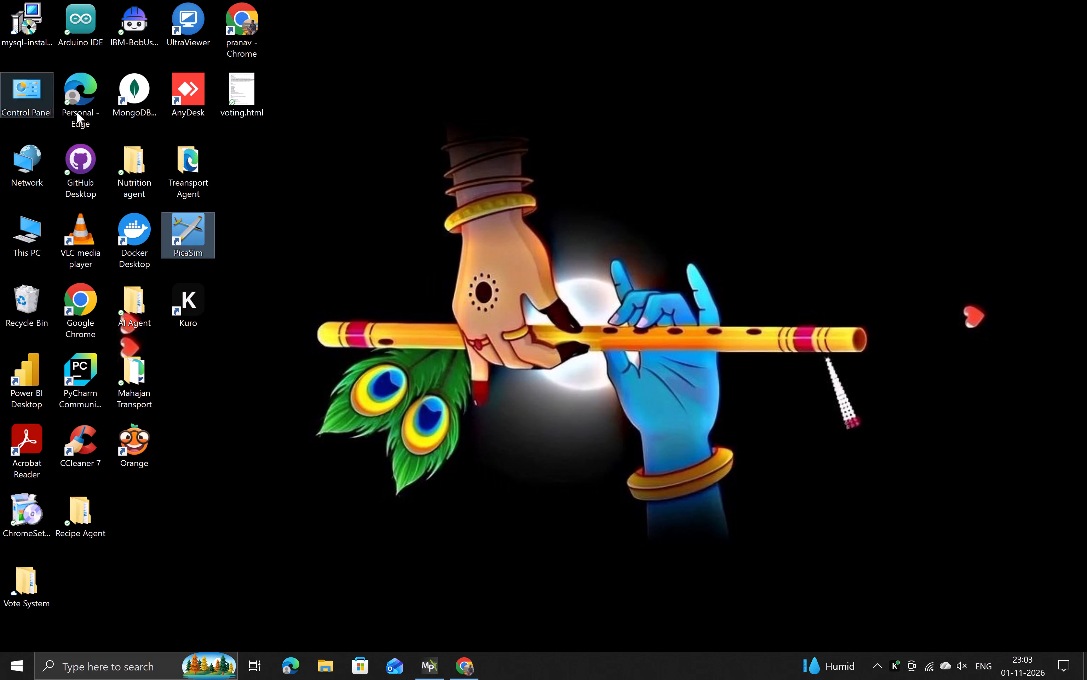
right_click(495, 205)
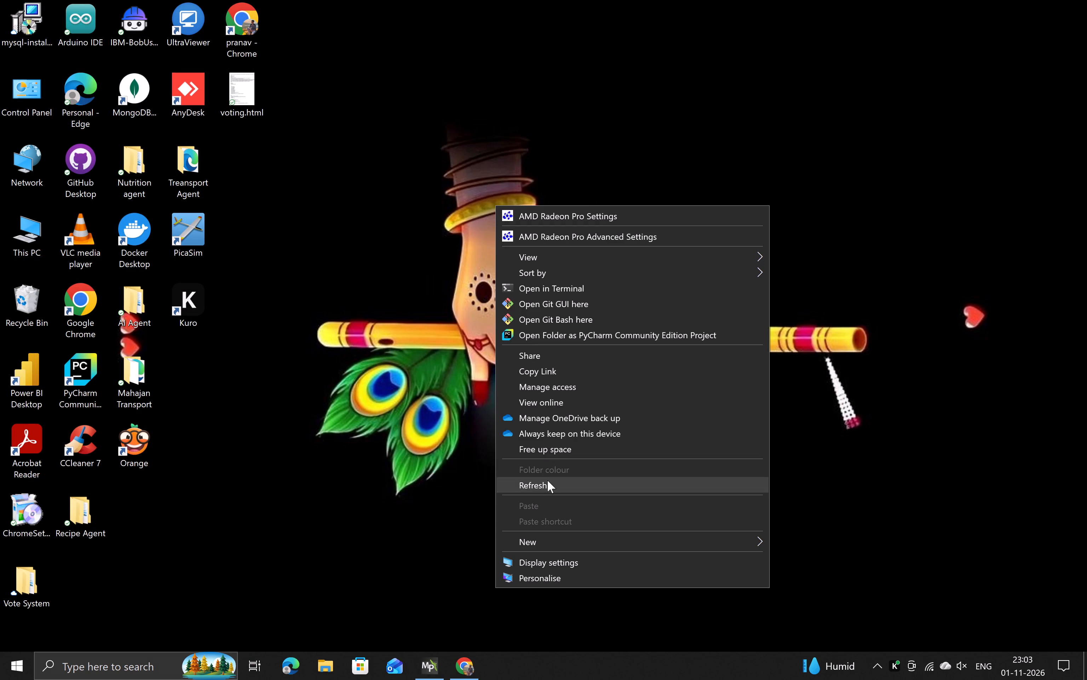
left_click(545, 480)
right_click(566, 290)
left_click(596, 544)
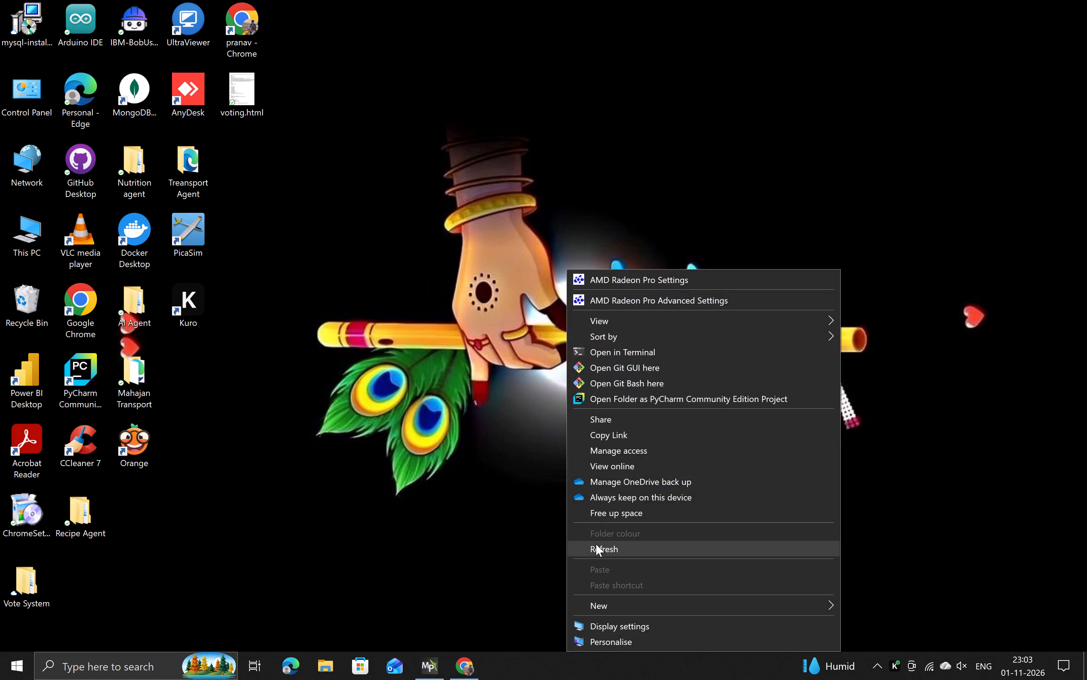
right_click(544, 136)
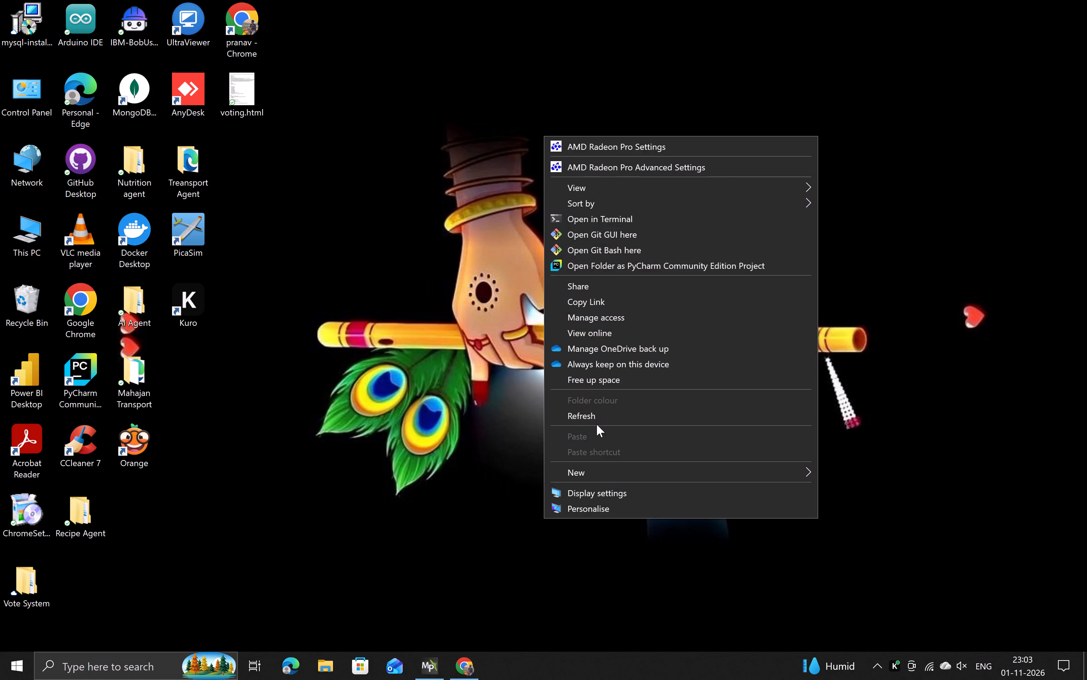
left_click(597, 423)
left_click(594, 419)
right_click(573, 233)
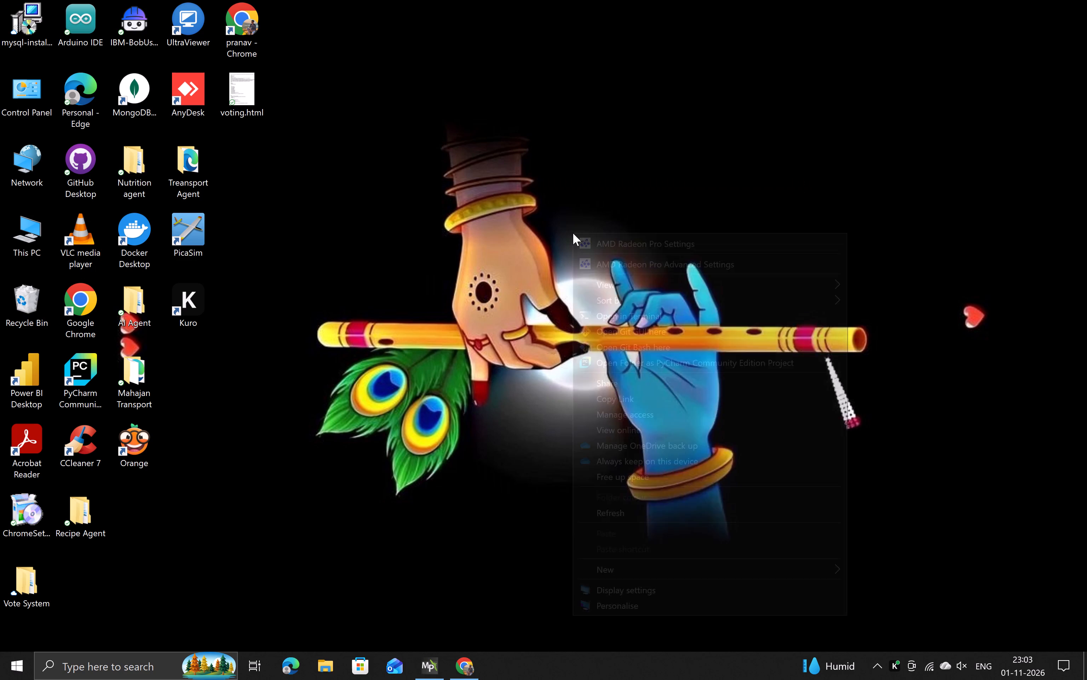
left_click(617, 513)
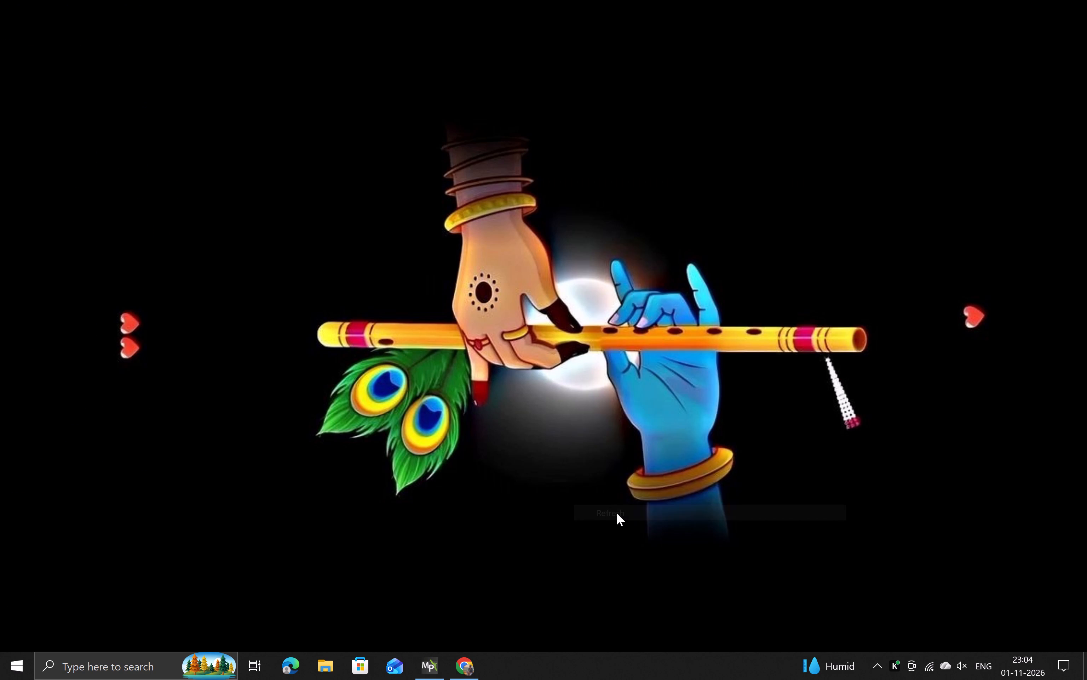
Switch to the running Mission Planner application.
left_click(444, 673)
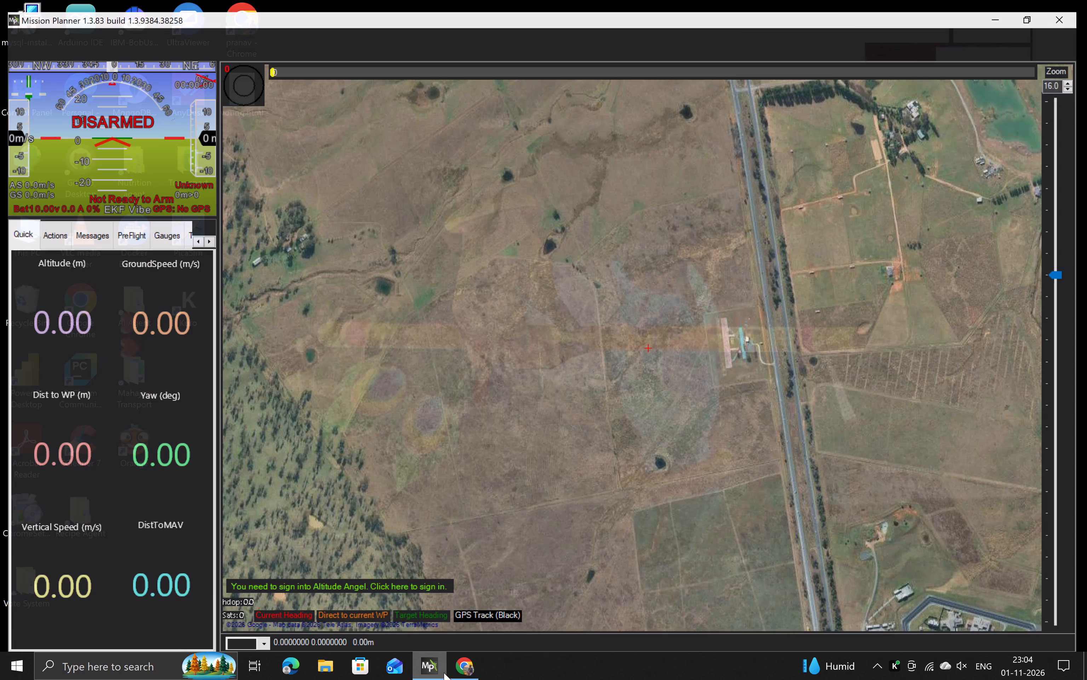
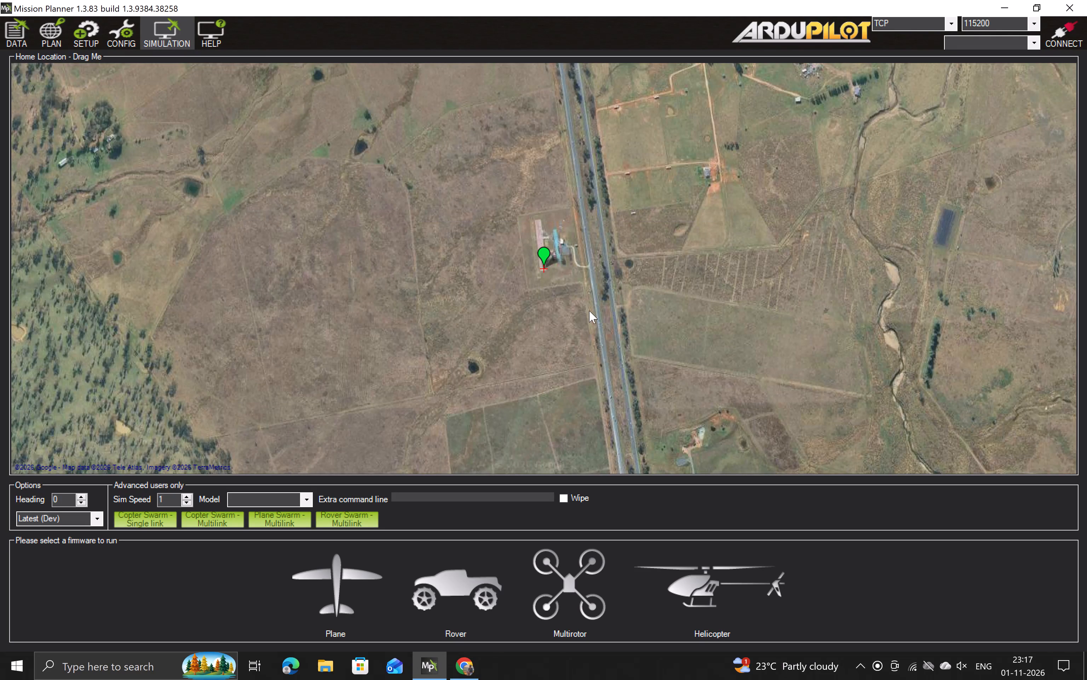
Select the quad model and launch the Multirotor firmware simulation.
left_click(307, 502)
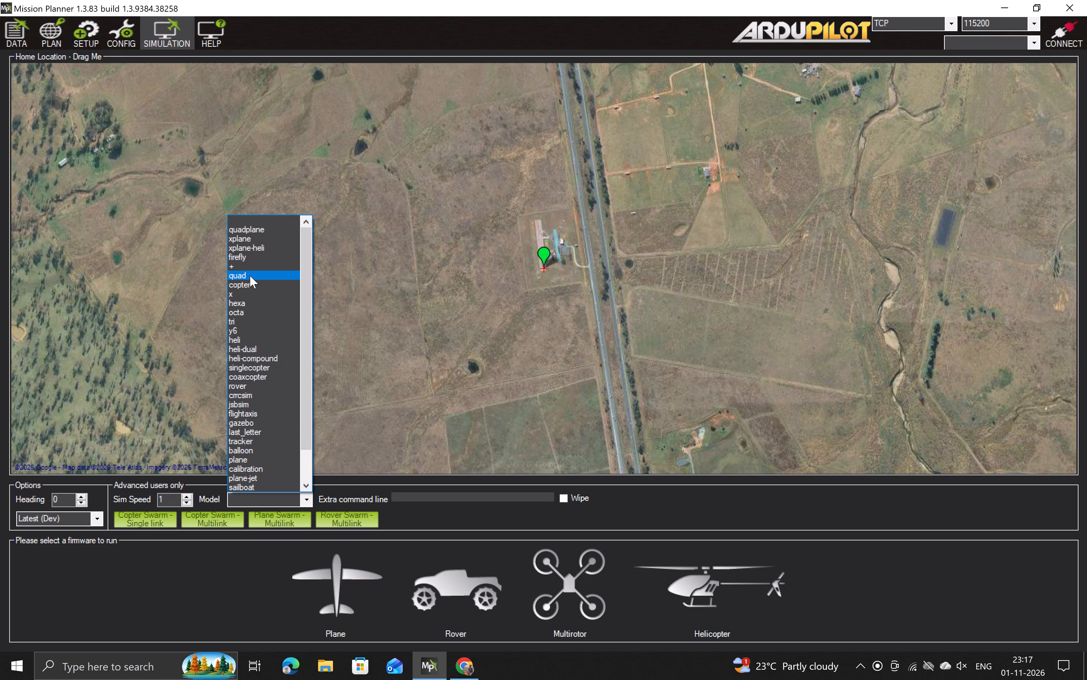
left_click(249, 275)
left_click(580, 597)
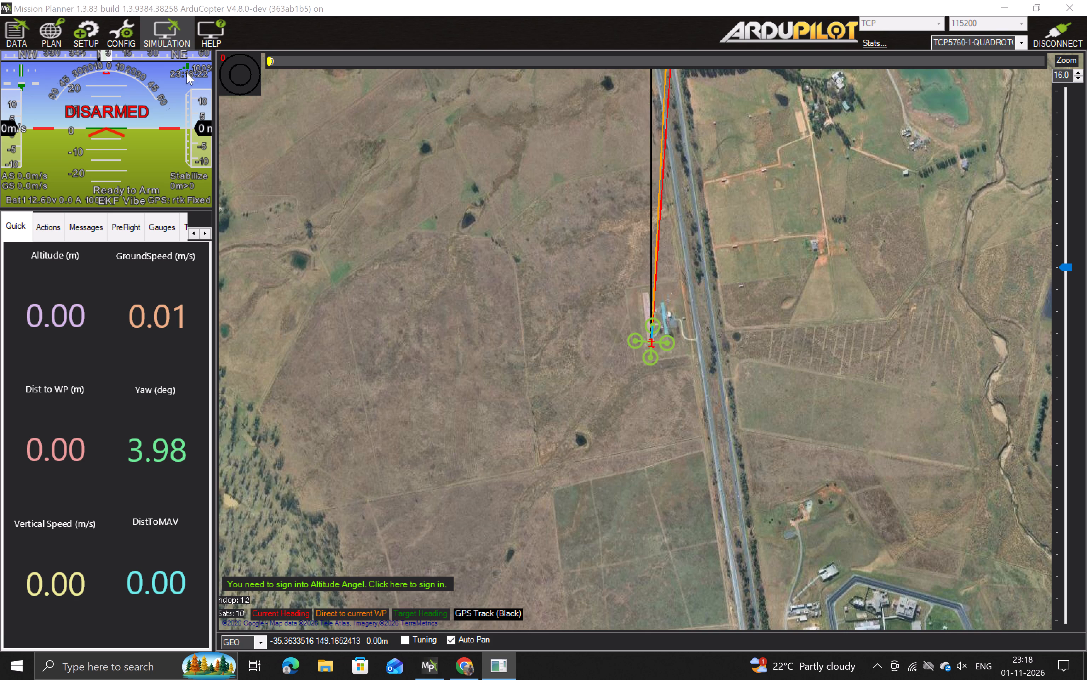
In the flight plan, add a first mission command and set it to TAKEOFF.
left_click(57, 39)
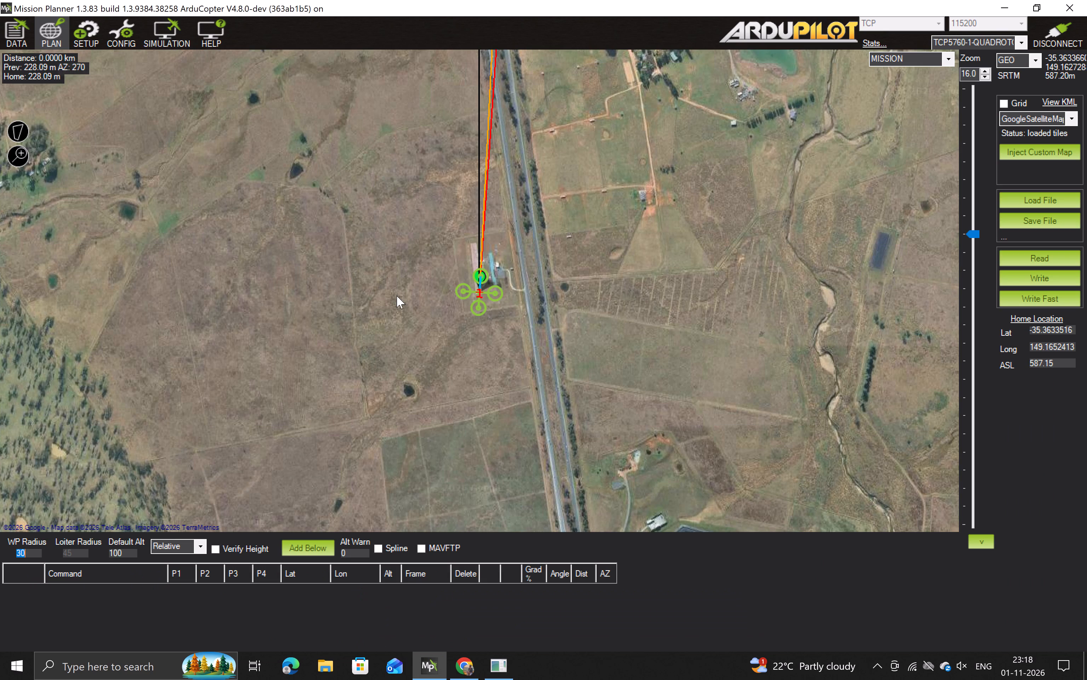
scroll(397, 296, "left", 20)
scroll(397, 296, "left", 9)
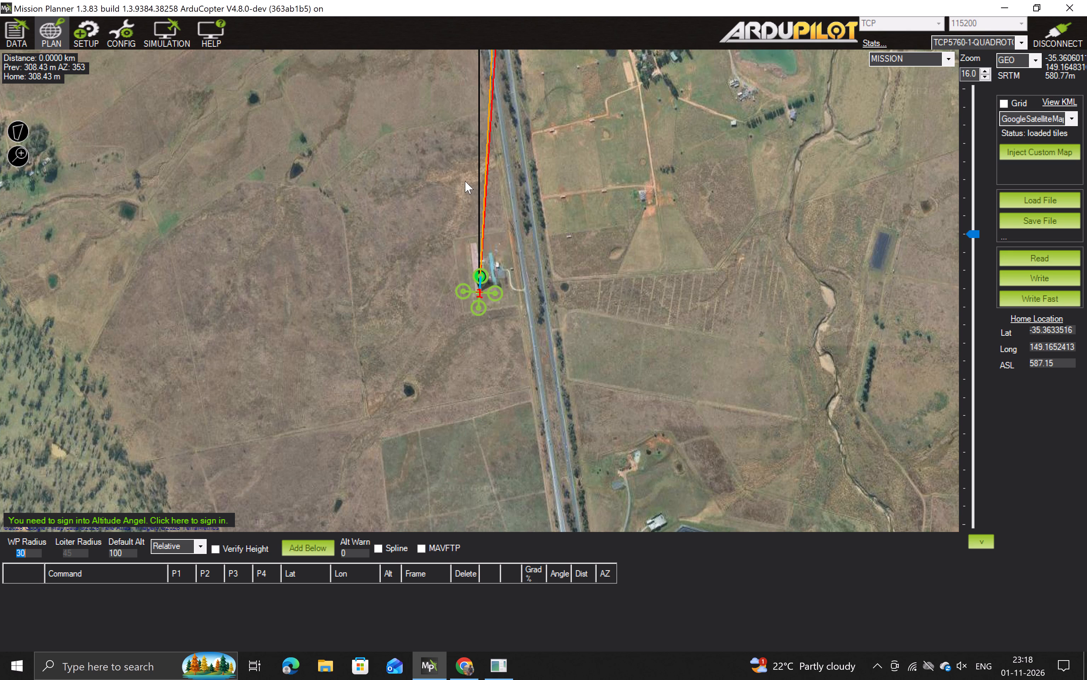
left_click(314, 548)
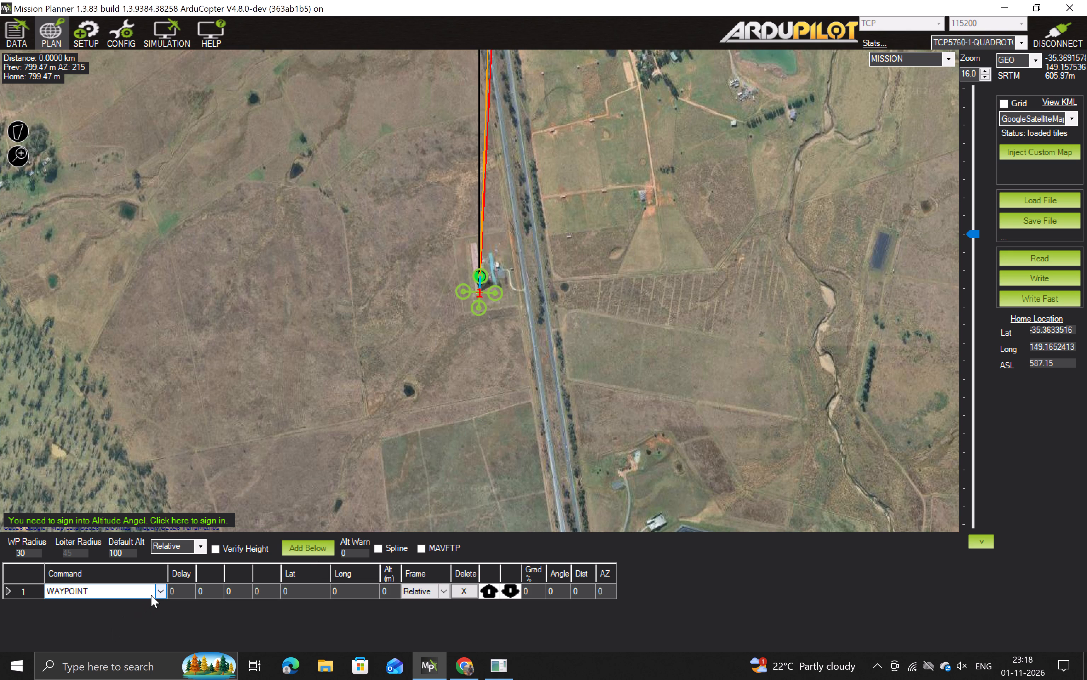
left_click(159, 588)
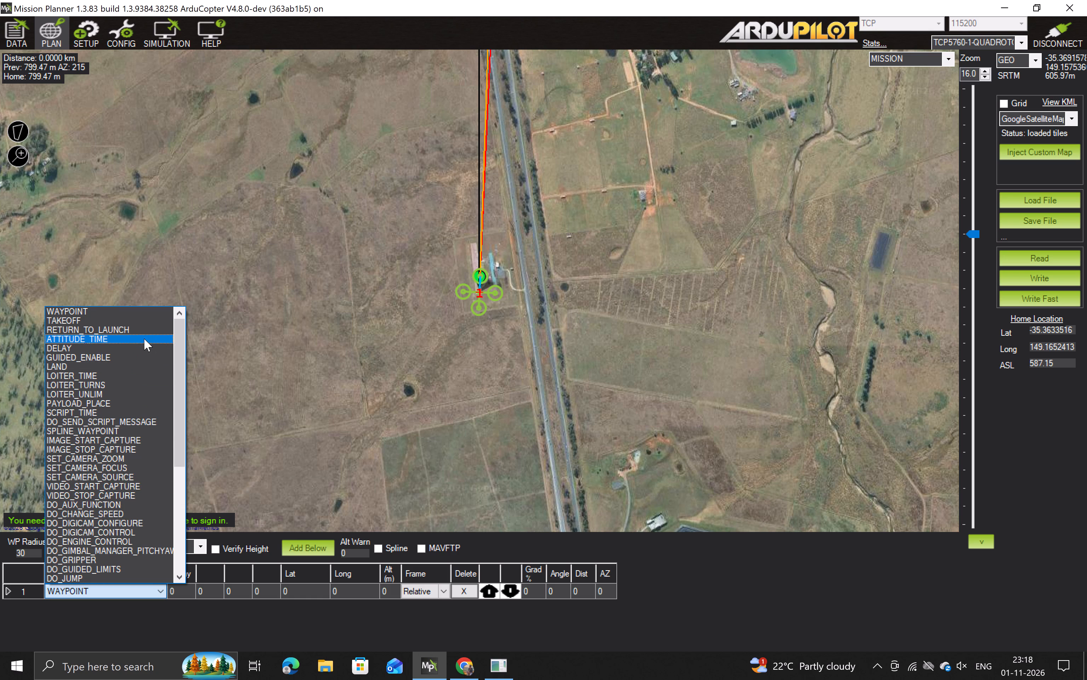
left_click(135, 324)
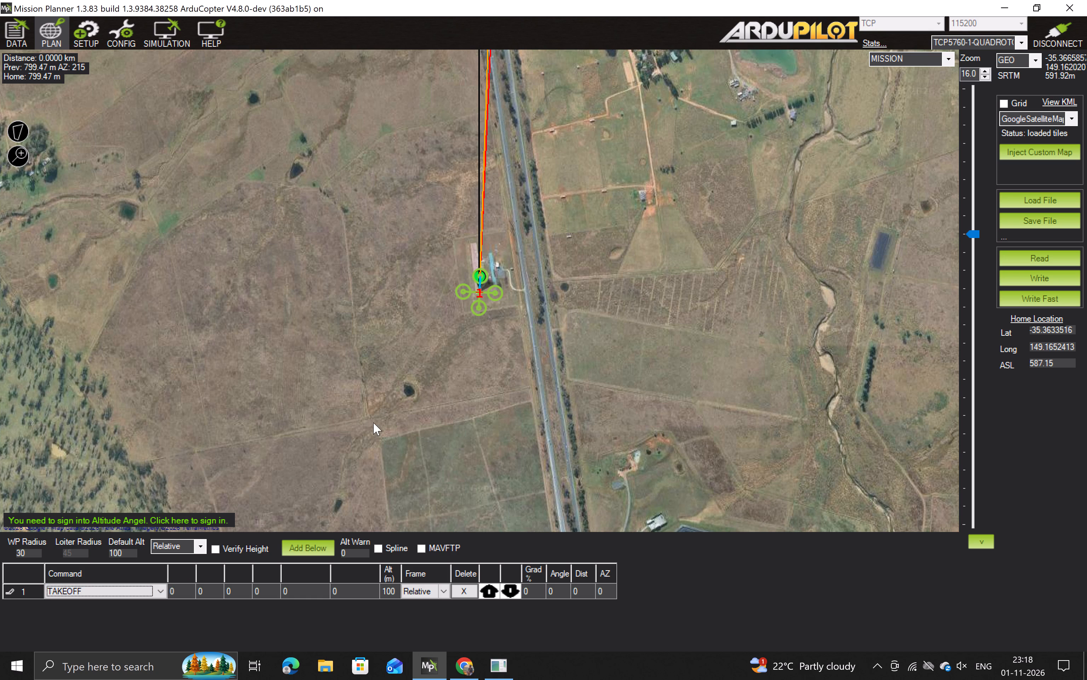
Place five waypoints counterclockwise around the field west of home, with legs of about 299, 398, 362, 212 and 405 m.
left_click(420, 208)
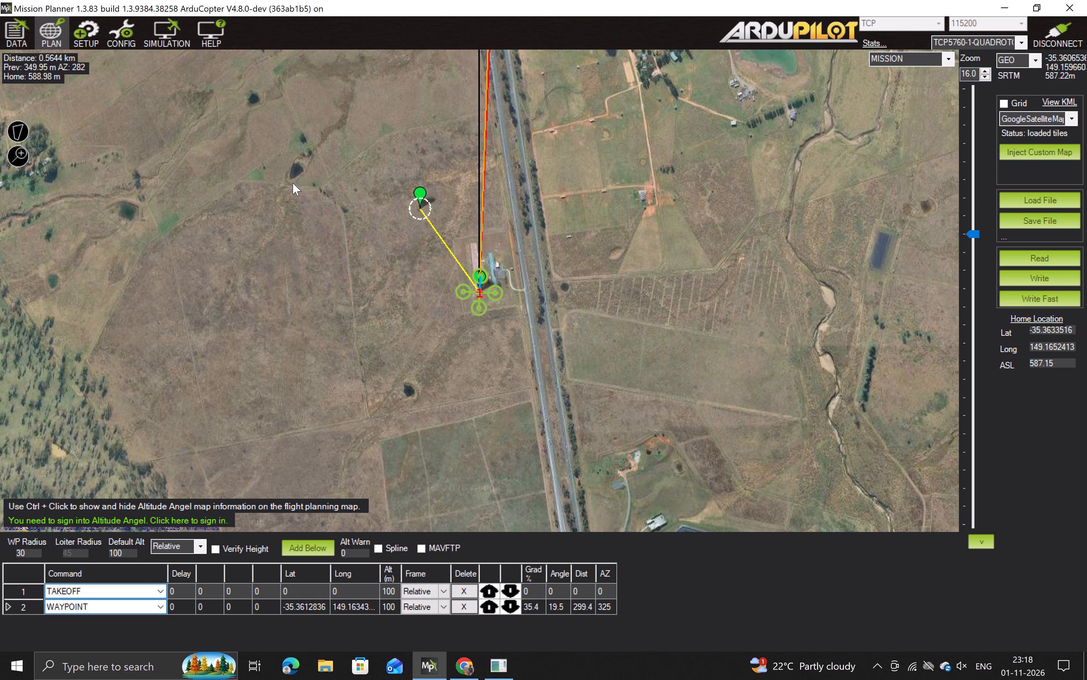
left_click(276, 190)
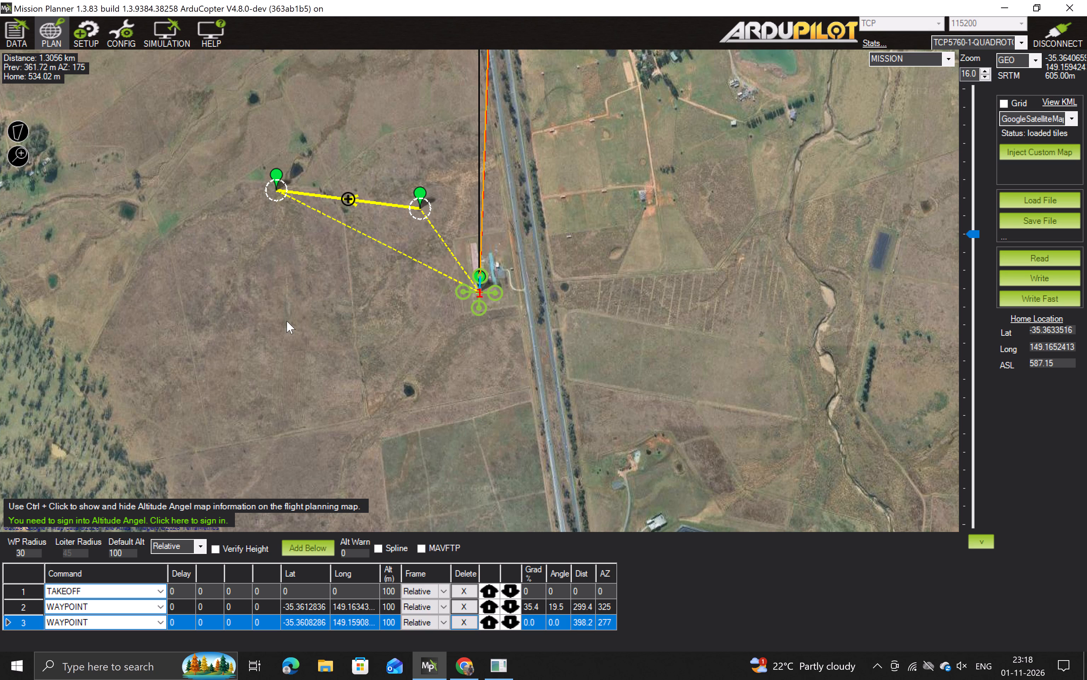
left_click(277, 321)
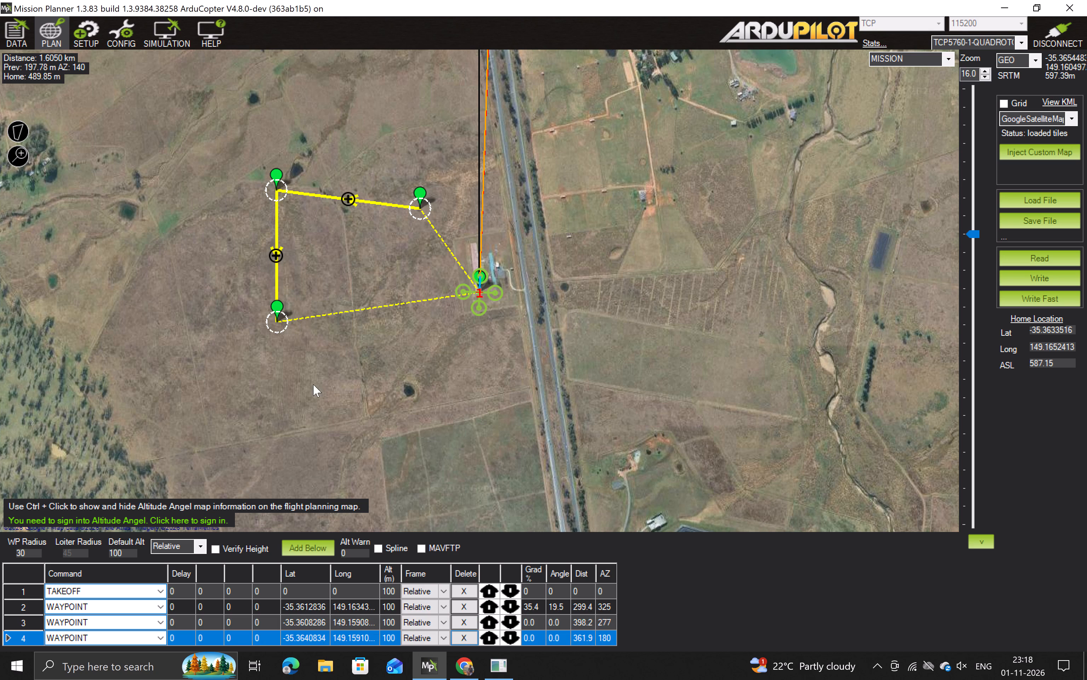
left_click(281, 398)
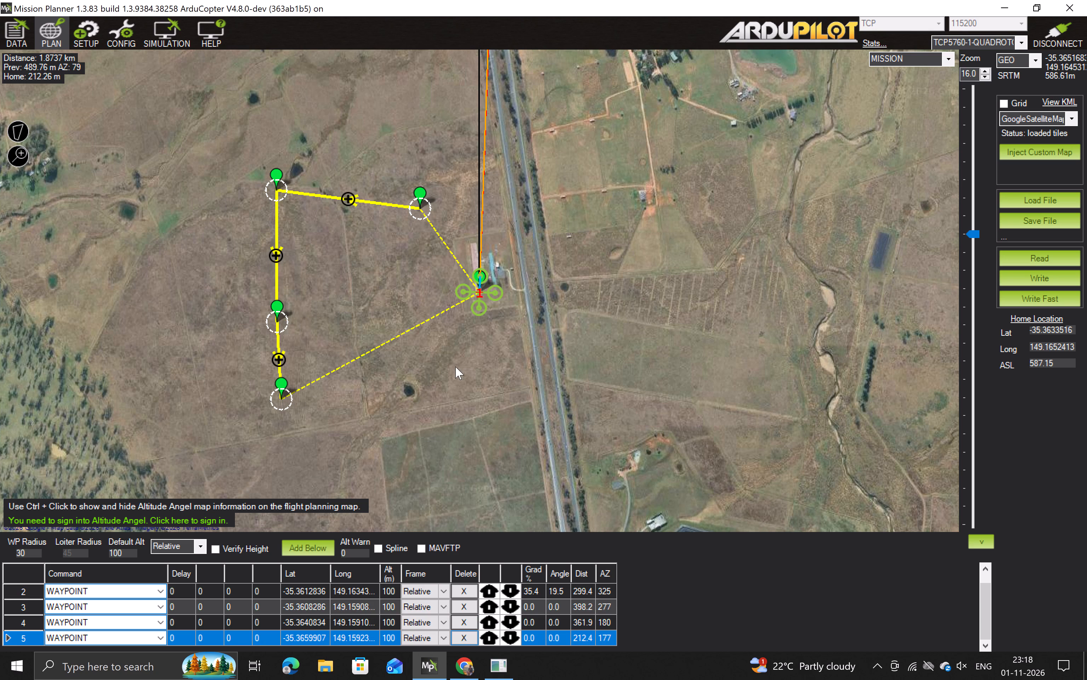
left_click(424, 363)
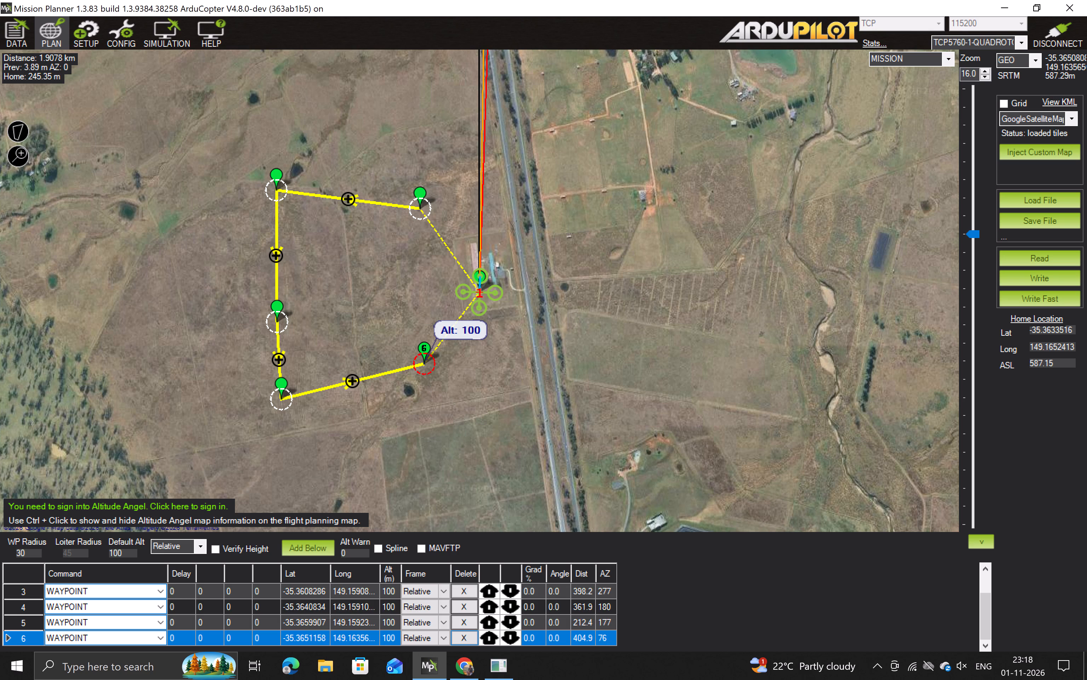
Add a seventh mission command after the last waypoint and set it to ATTITUDE_TIME.
left_click(314, 546)
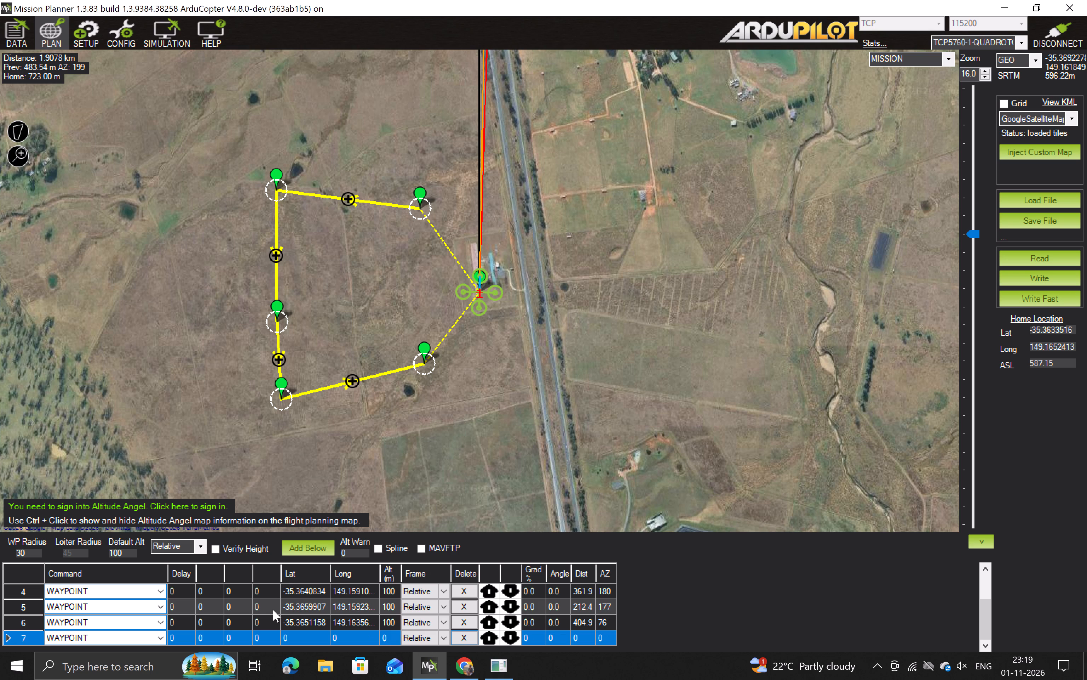
scroll(273, 610, "up", 15)
scroll(273, 610, "up", 12)
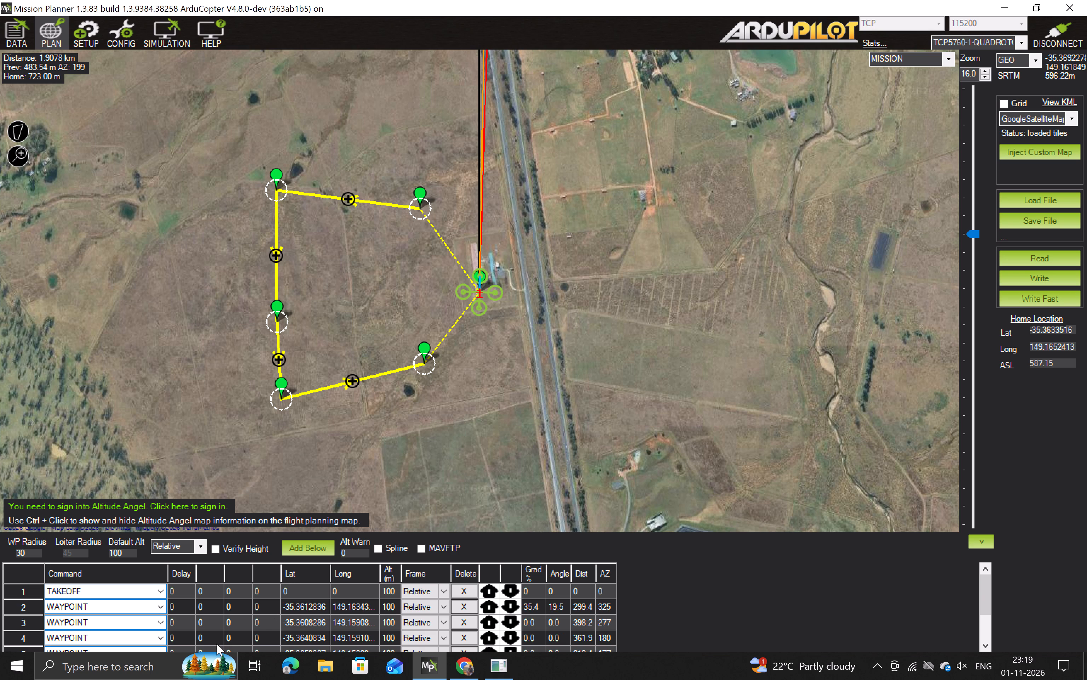
scroll(217, 644, "up", 13)
scroll(183, 616, "up", 12)
scroll(119, 629, "up", 12)
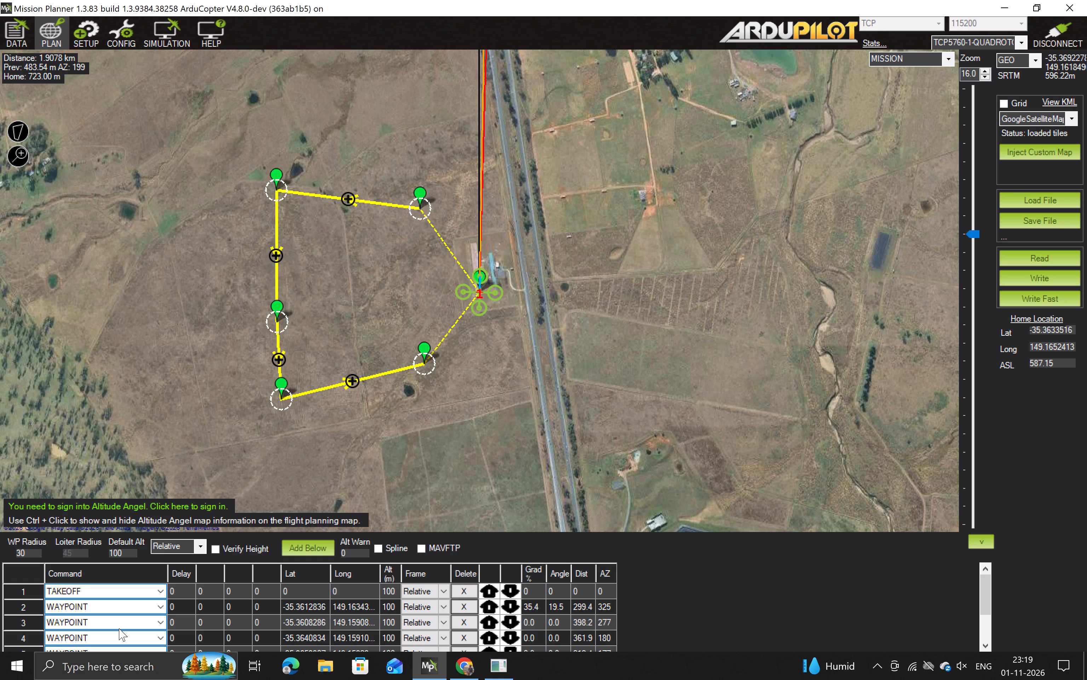
scroll(119, 628, "down", 11)
scroll(119, 628, "left", 1)
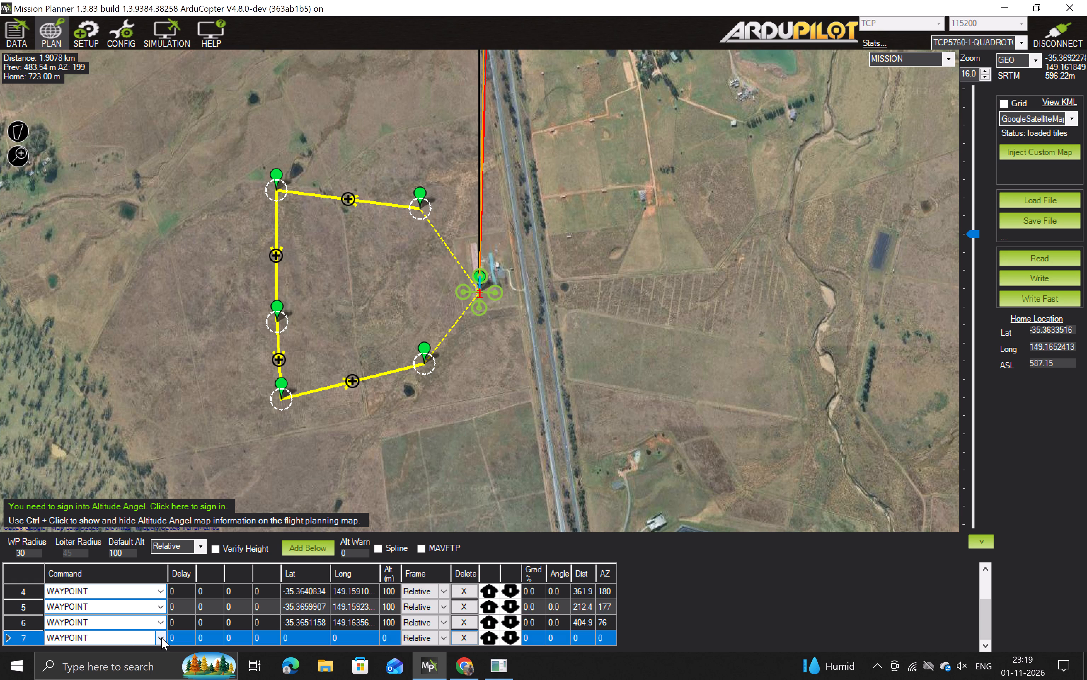
left_click(161, 637)
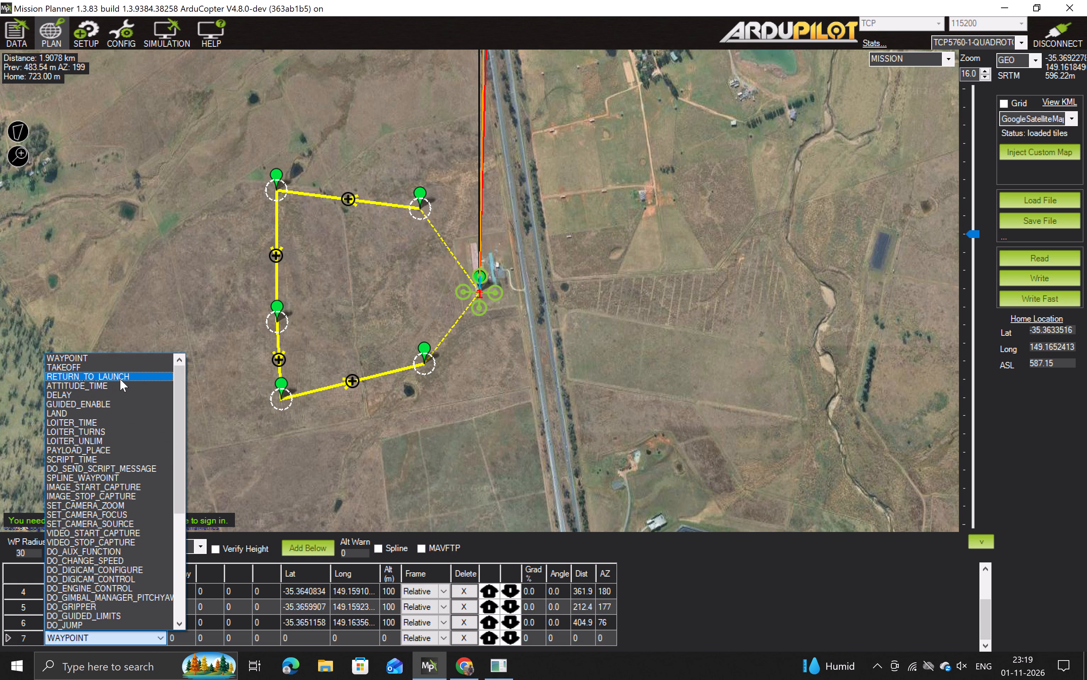
left_click(119, 381)
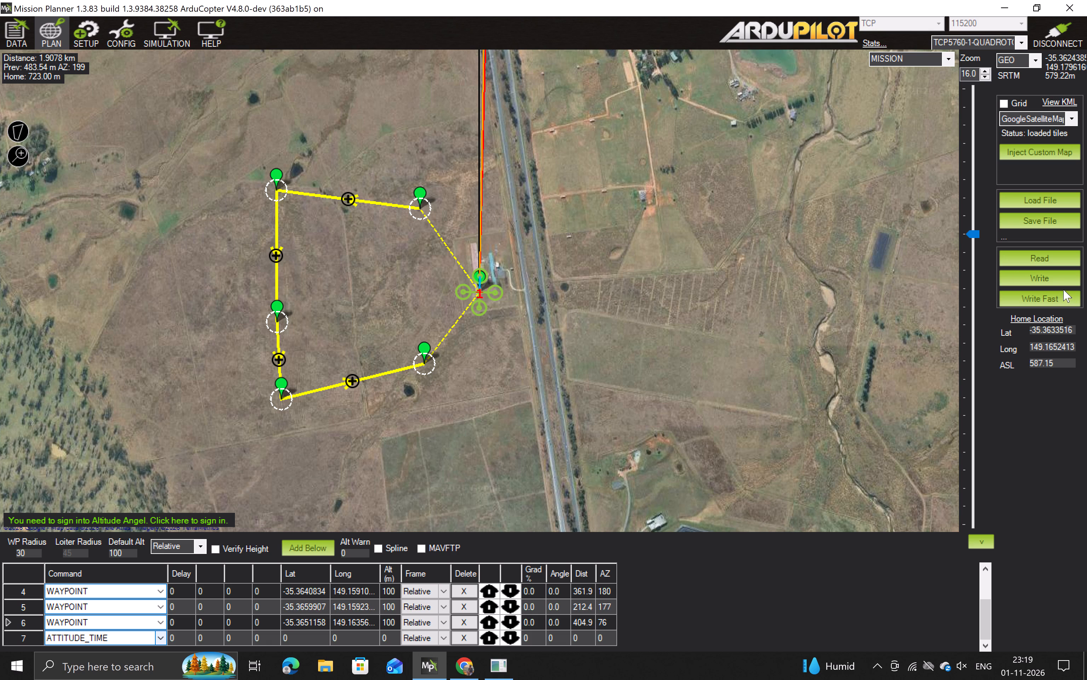
Write the planned mission to the simulated copter.
left_click(1047, 280)
In the flight data actions, choose Mission_Start as the action, Stabilize as the flight mode and Home Location as the mount mode.
left_click(18, 40)
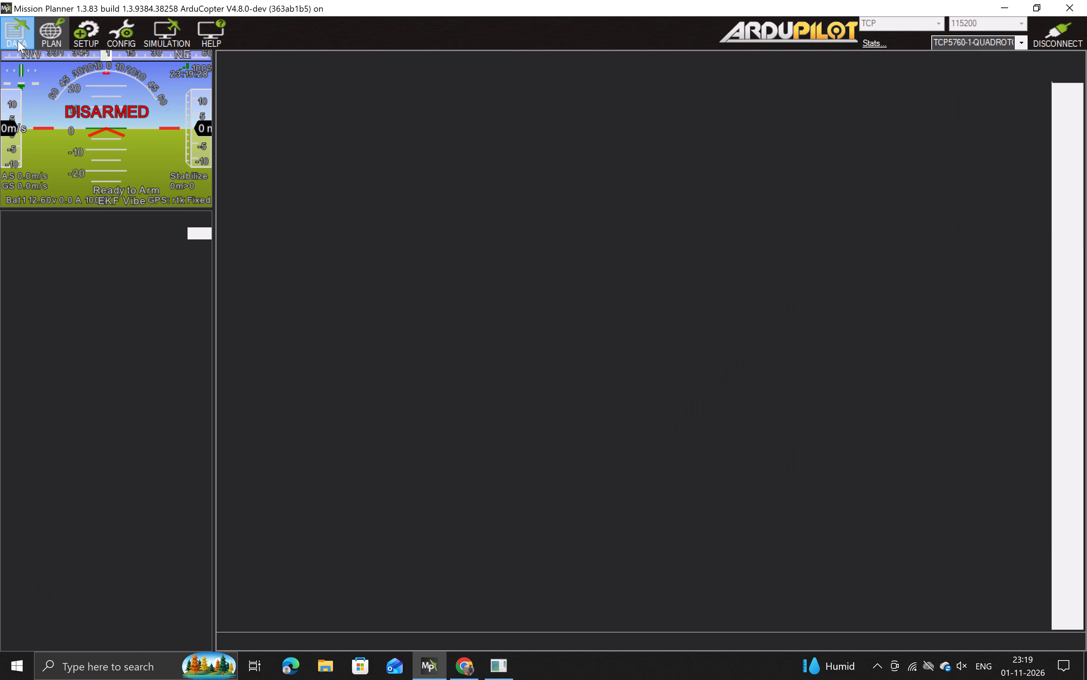
left_click(52, 231)
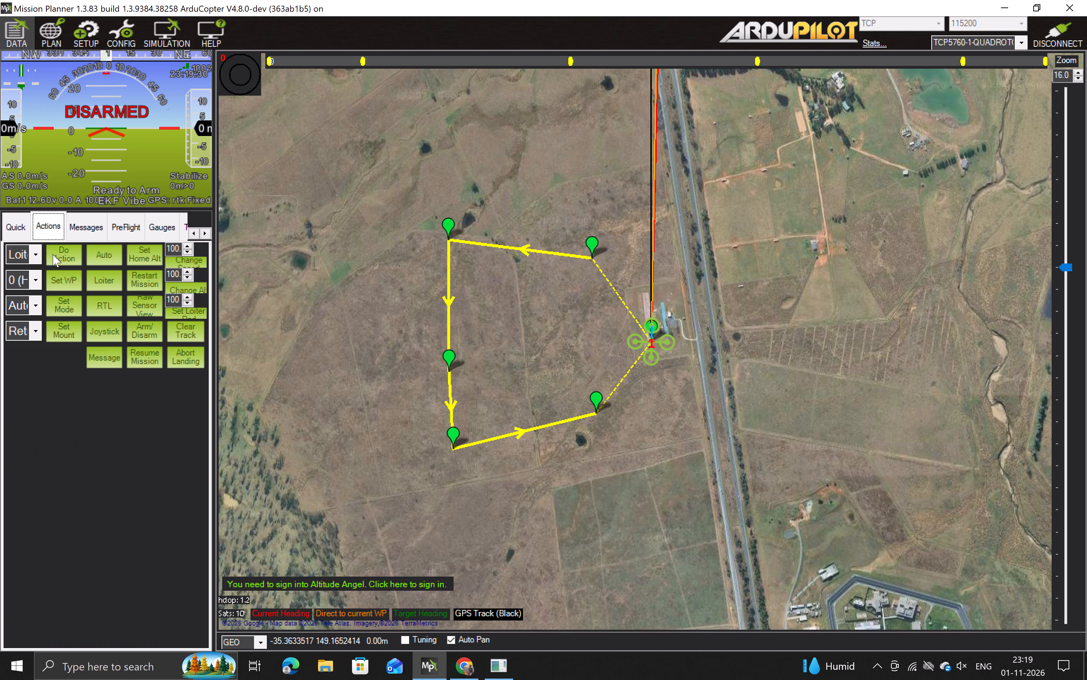
left_click(36, 256)
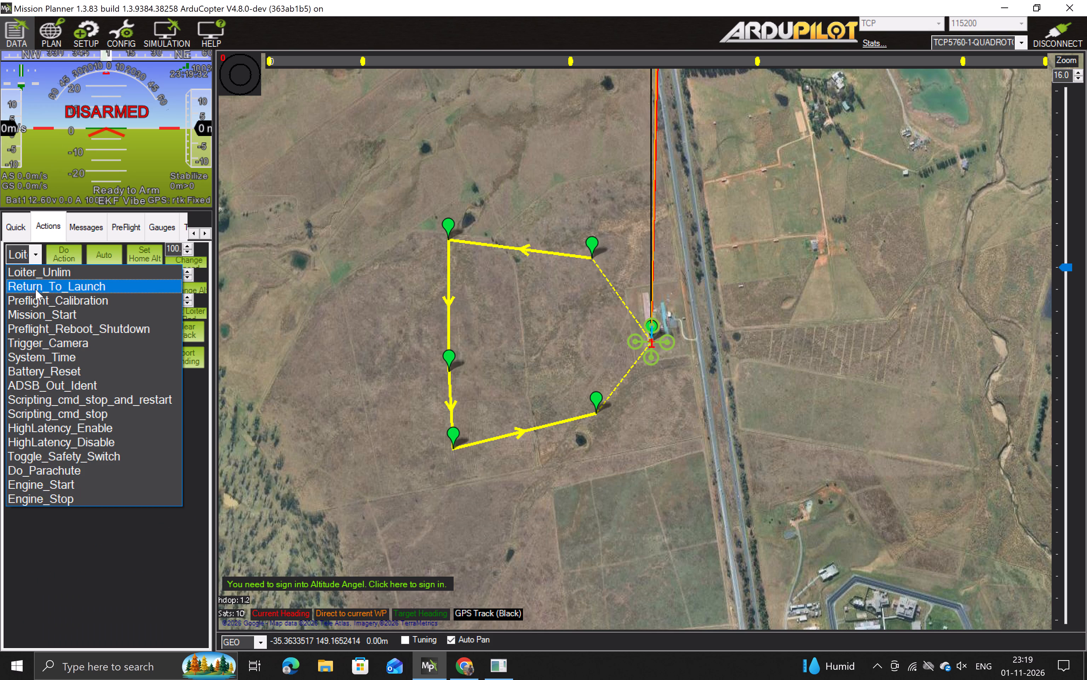
left_click(39, 312)
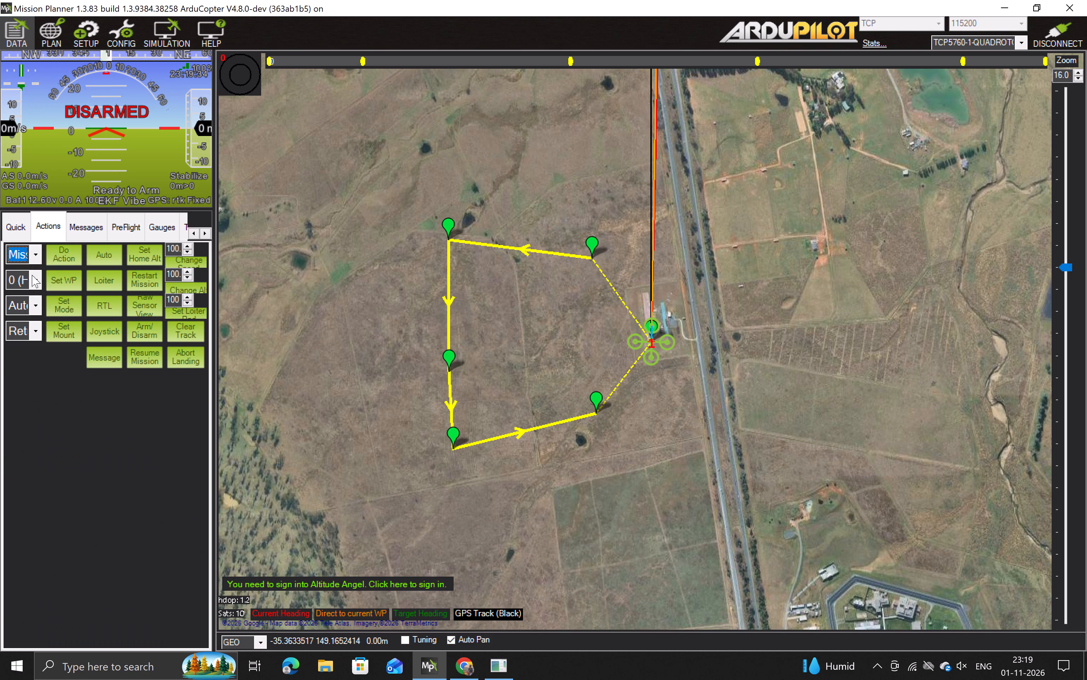
left_click(35, 300)
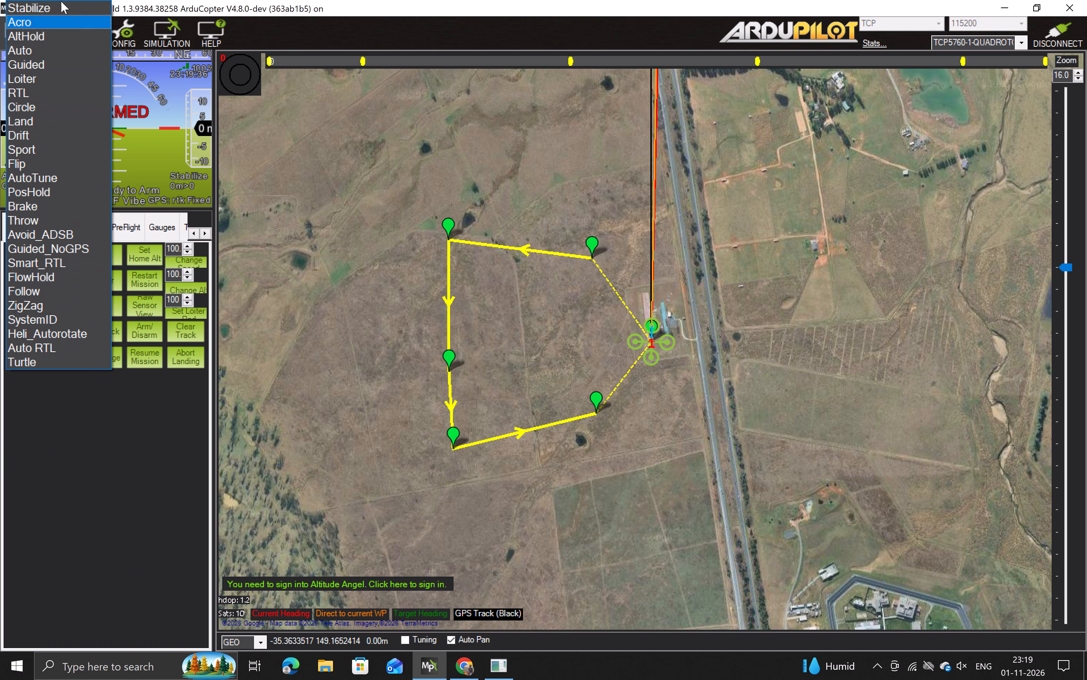
left_click(58, 4)
left_click(38, 331)
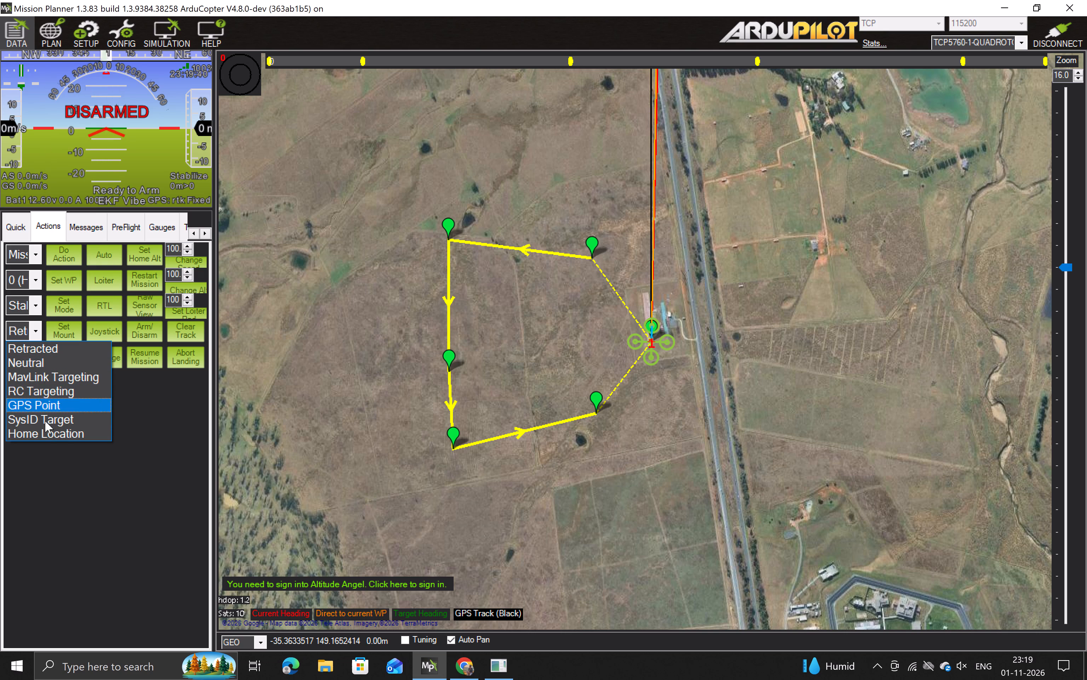
left_click(46, 429)
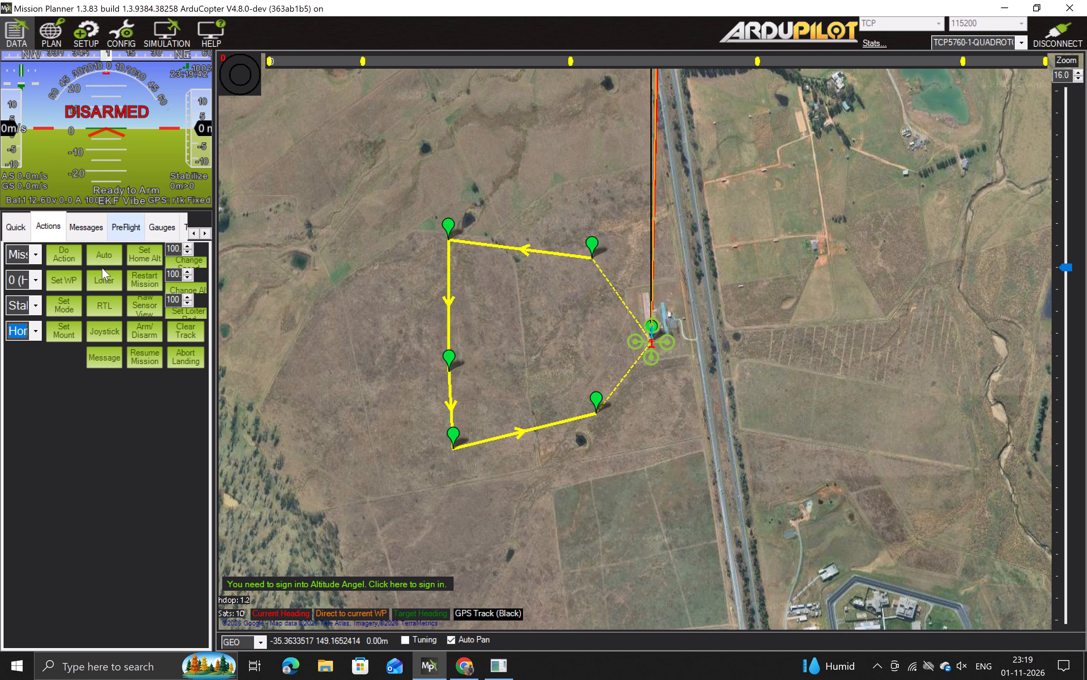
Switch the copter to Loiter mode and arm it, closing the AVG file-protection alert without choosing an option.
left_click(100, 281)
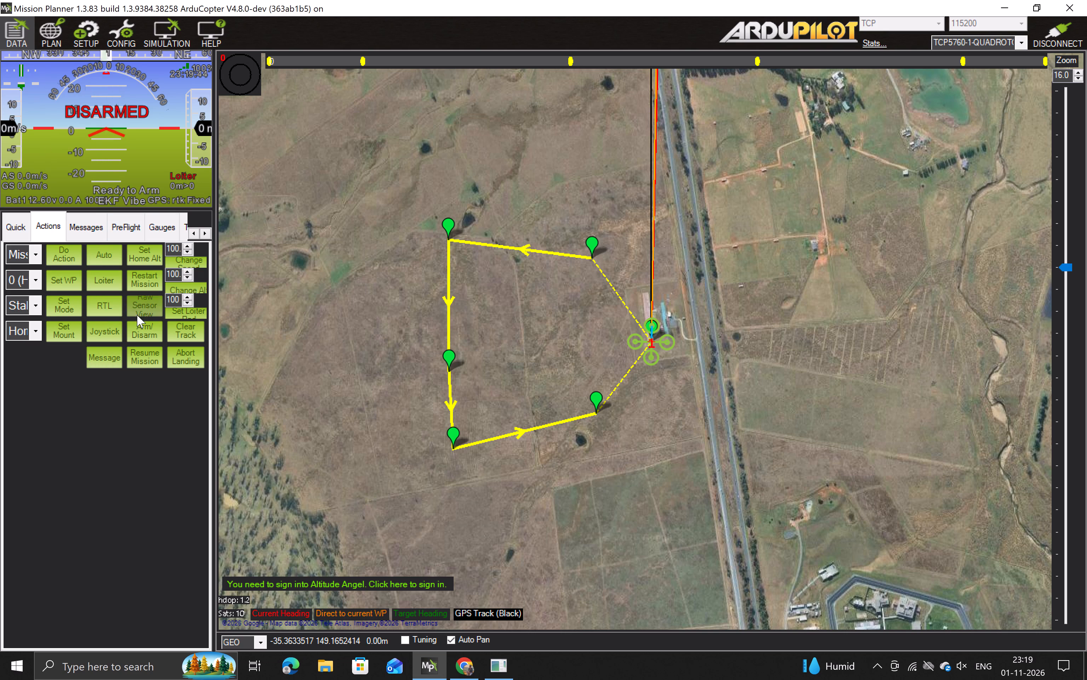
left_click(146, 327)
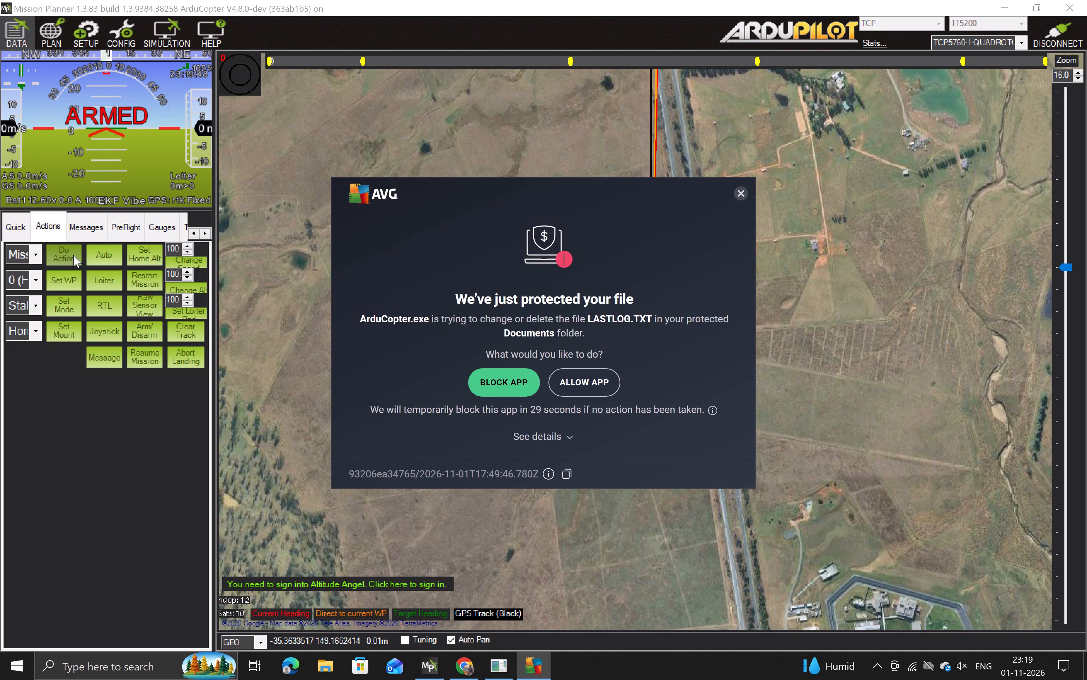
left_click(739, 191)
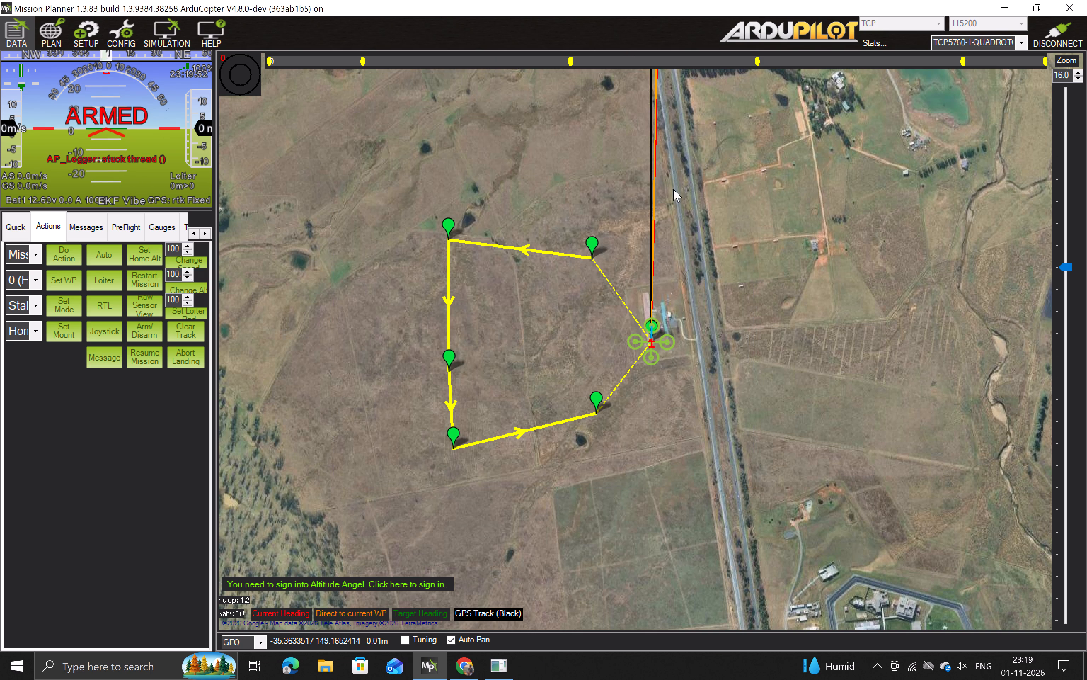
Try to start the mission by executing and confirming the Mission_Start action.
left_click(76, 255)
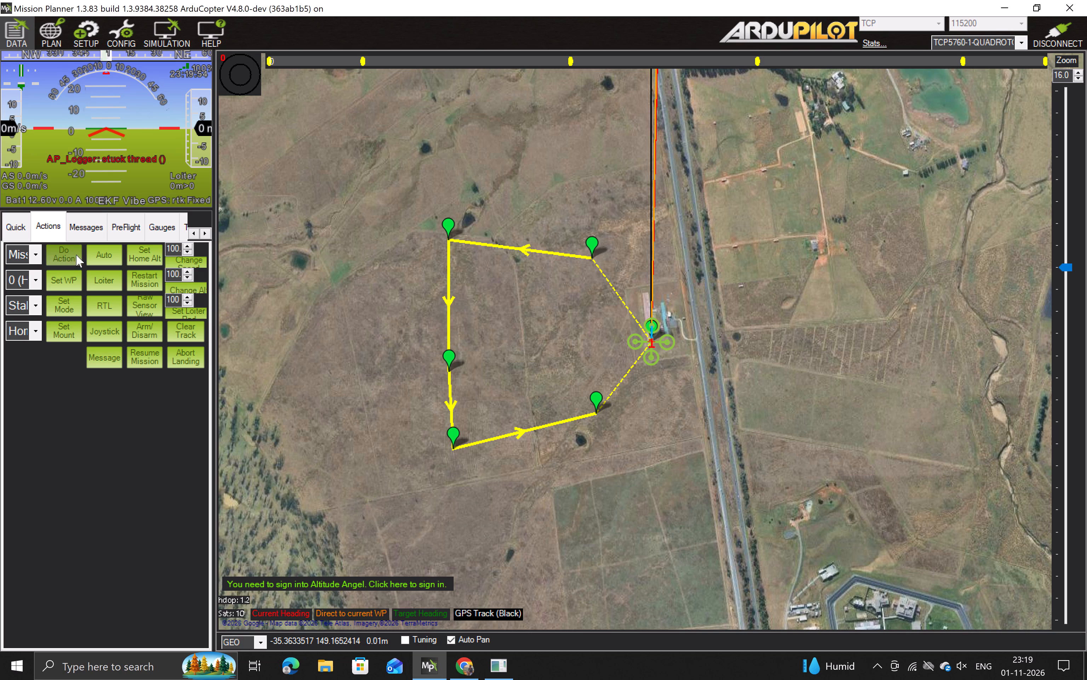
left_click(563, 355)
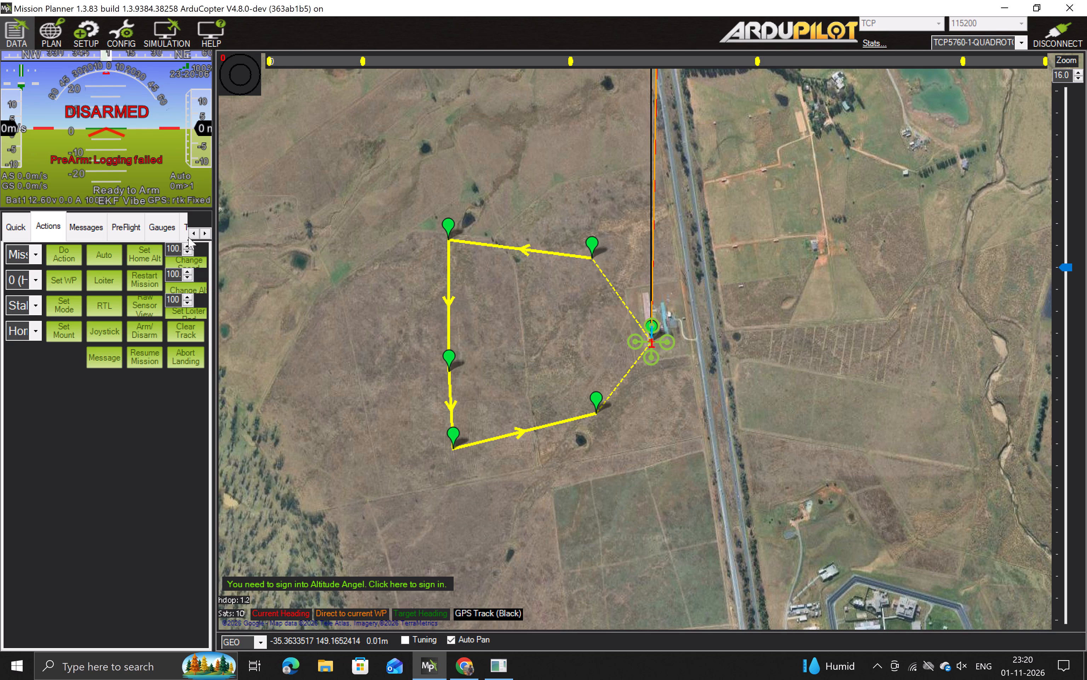
Put the copter in Loiter mode again and rearm it.
left_click(102, 277)
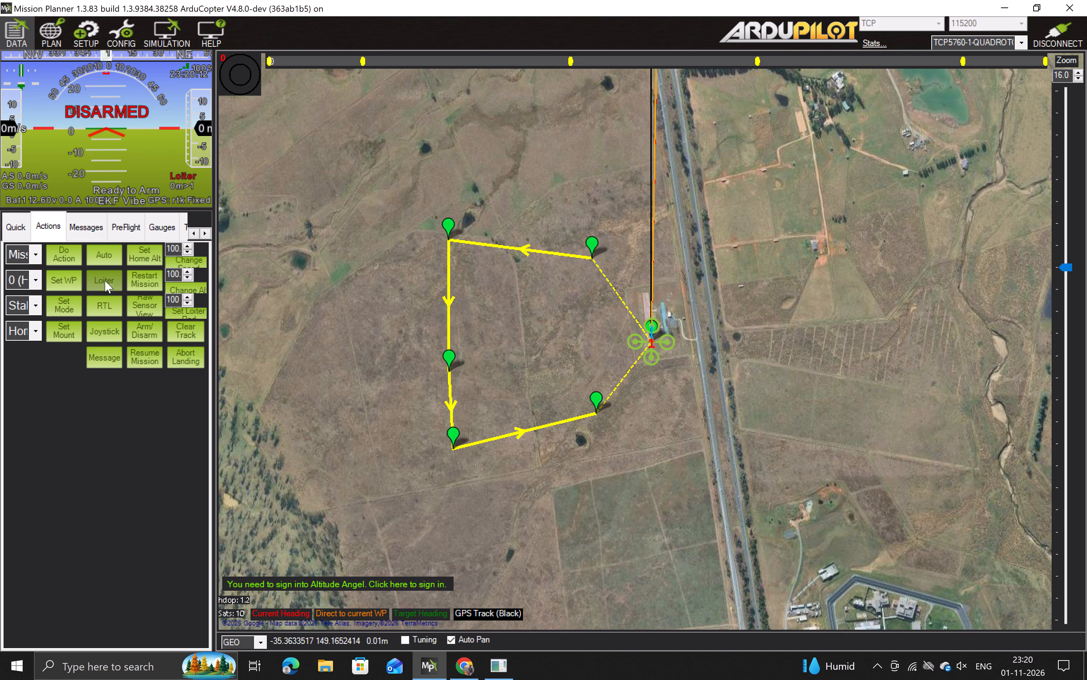
left_click(150, 333)
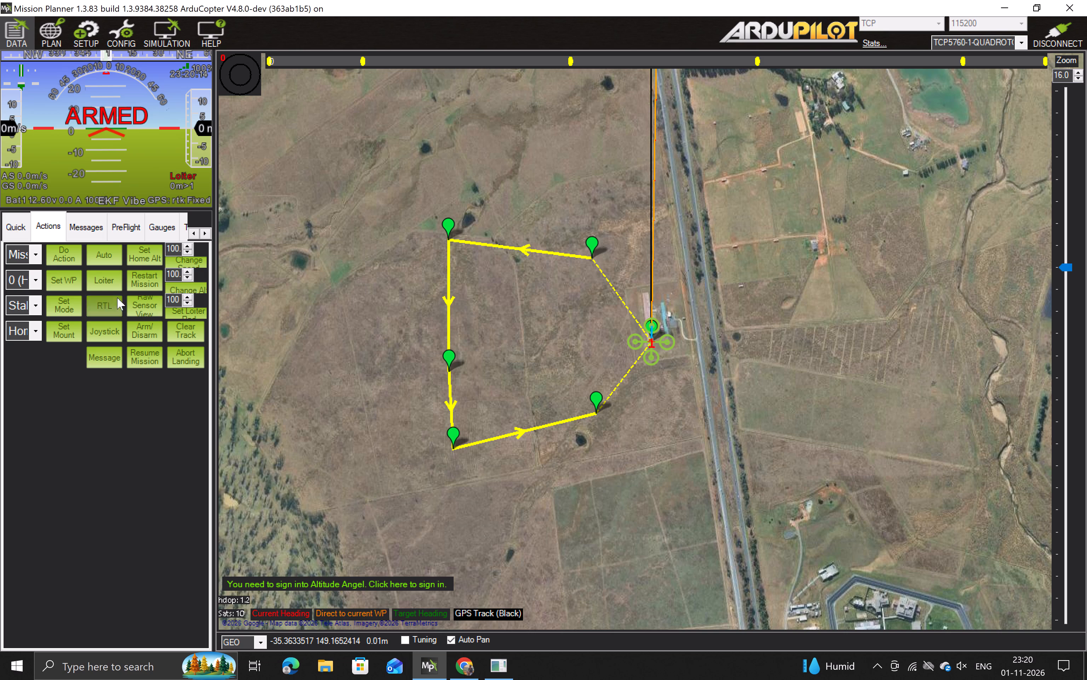
Execute the Mission_Start action again and confirm it.
left_click(73, 258)
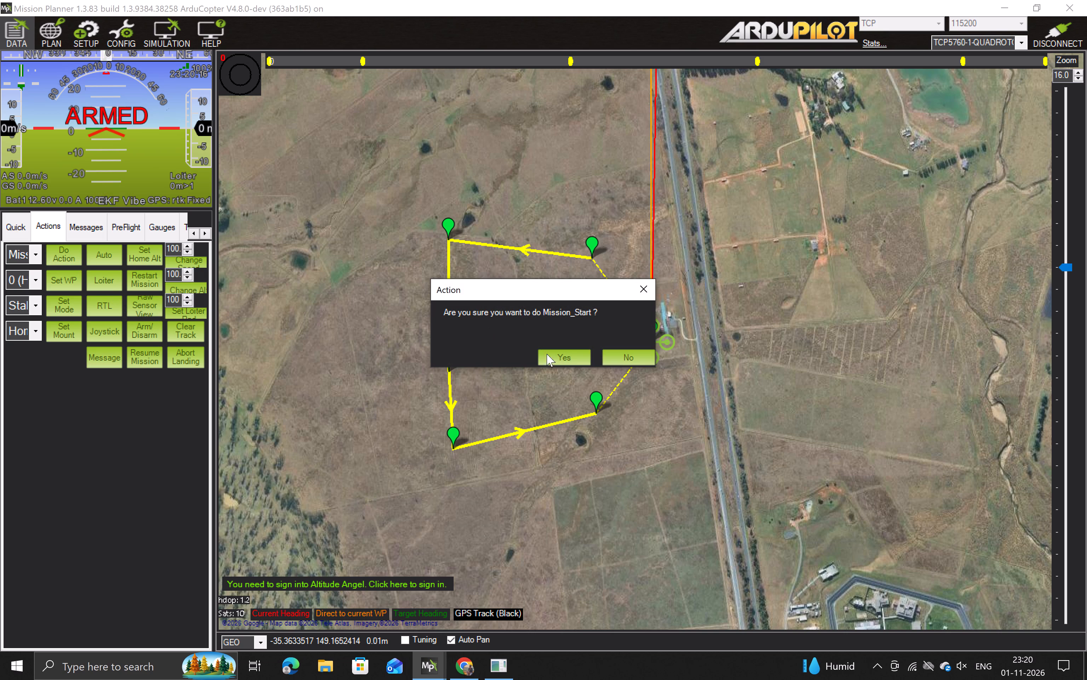
left_click(578, 370)
left_click(567, 364)
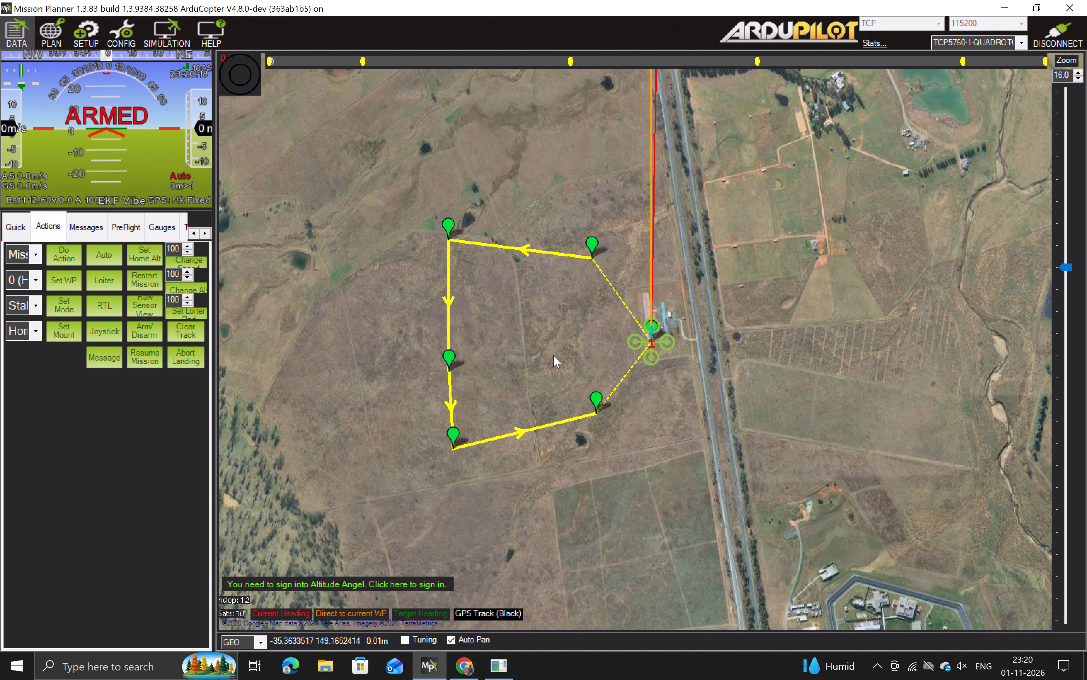
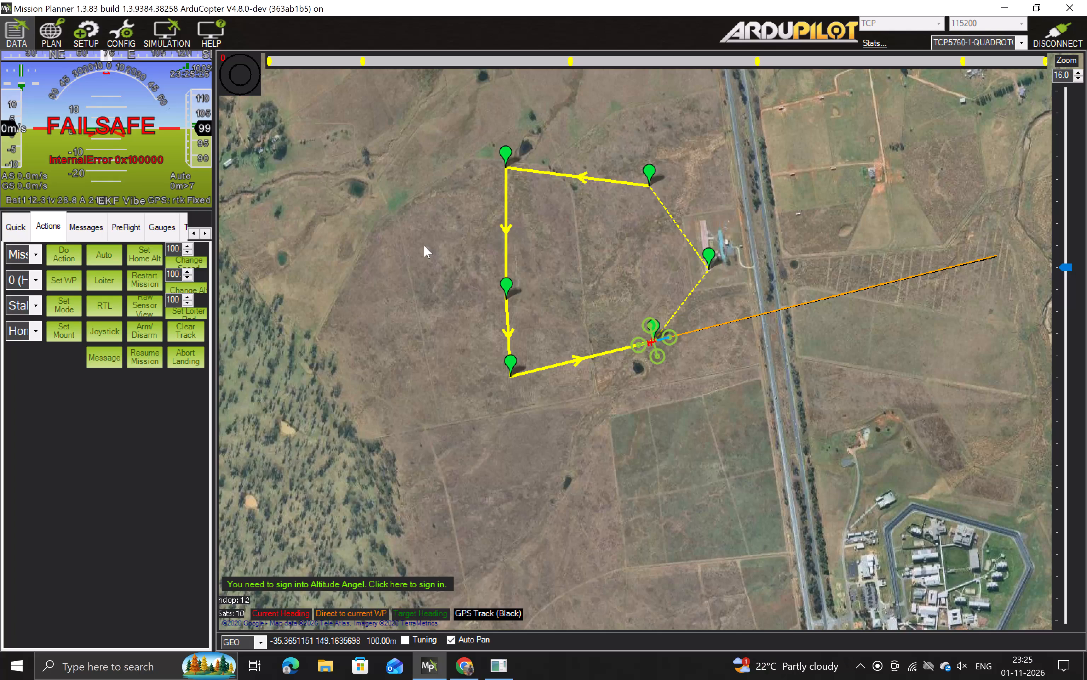
In the flight plan, set the command of mission item 7 to RETURN_TO_LAUNCH.
left_click(46, 38)
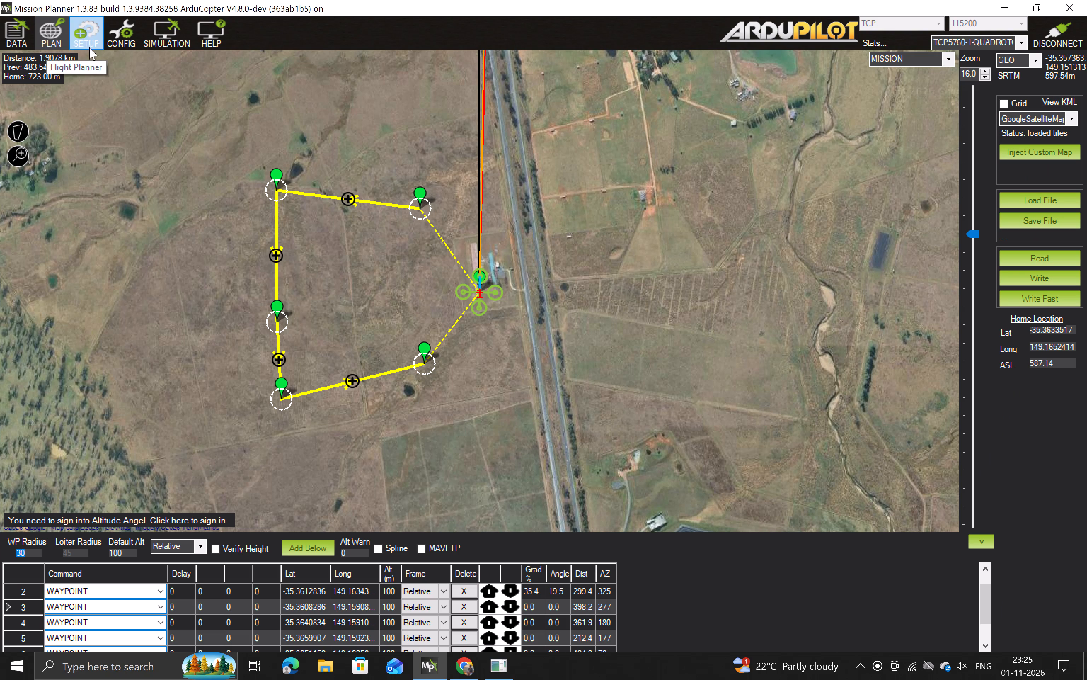
scroll(189, 615, "up", 15)
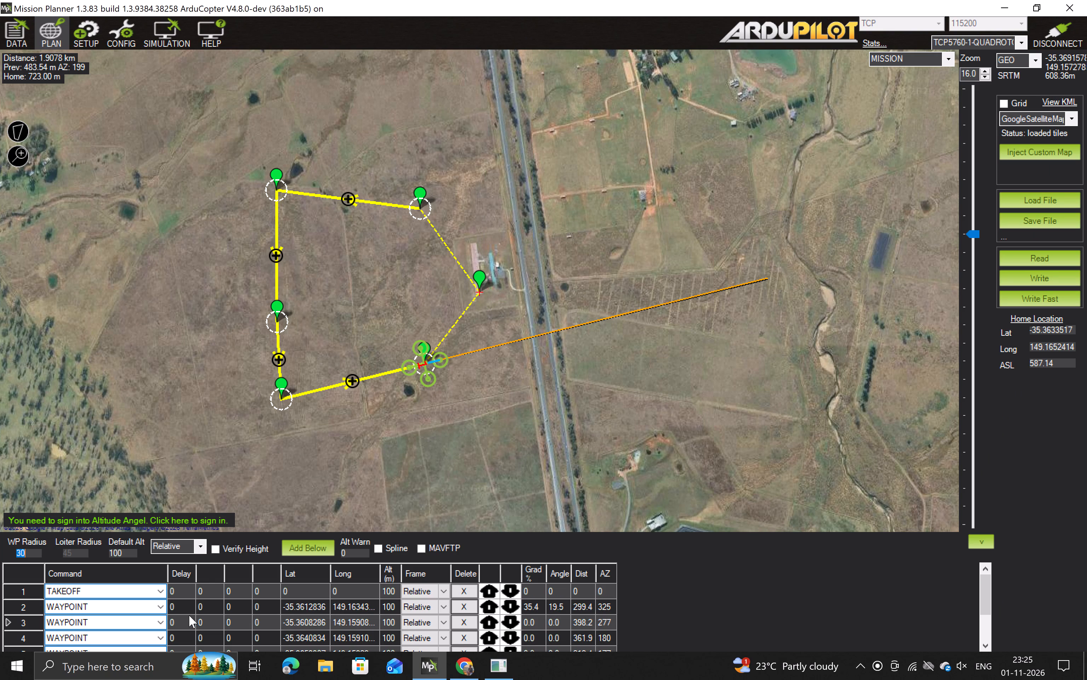
scroll(189, 615, "up", 5)
scroll(189, 615, "up", 19)
scroll(196, 650, "down", 20)
scroll(196, 650, "down", 2)
scroll(196, 650, "up", 1)
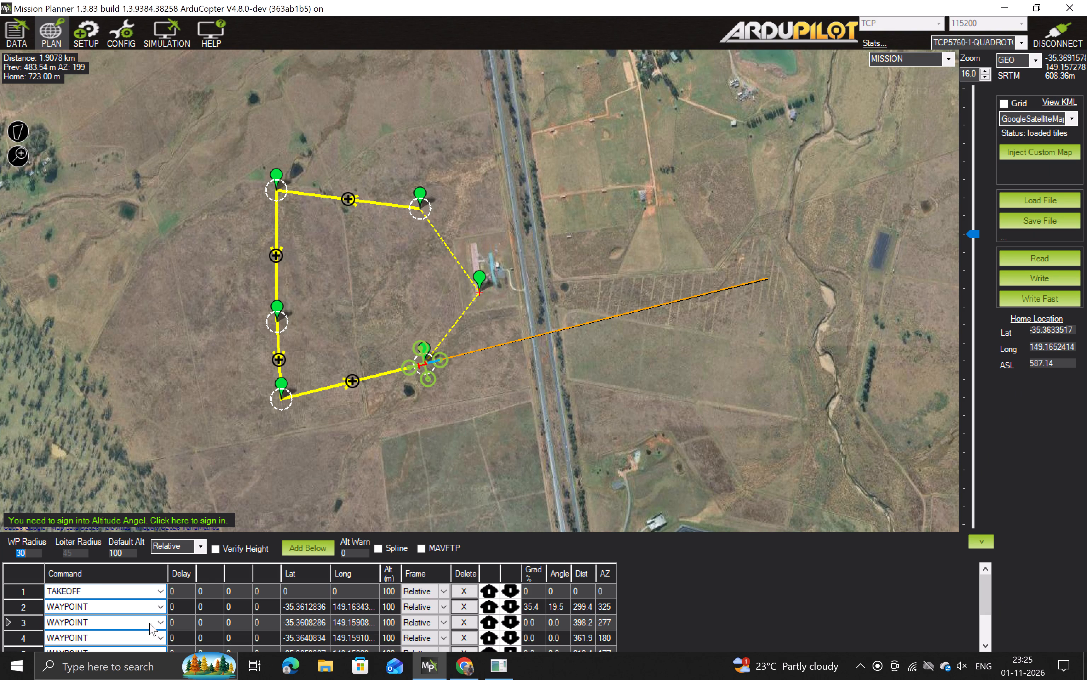
scroll(155, 616, "down", 15)
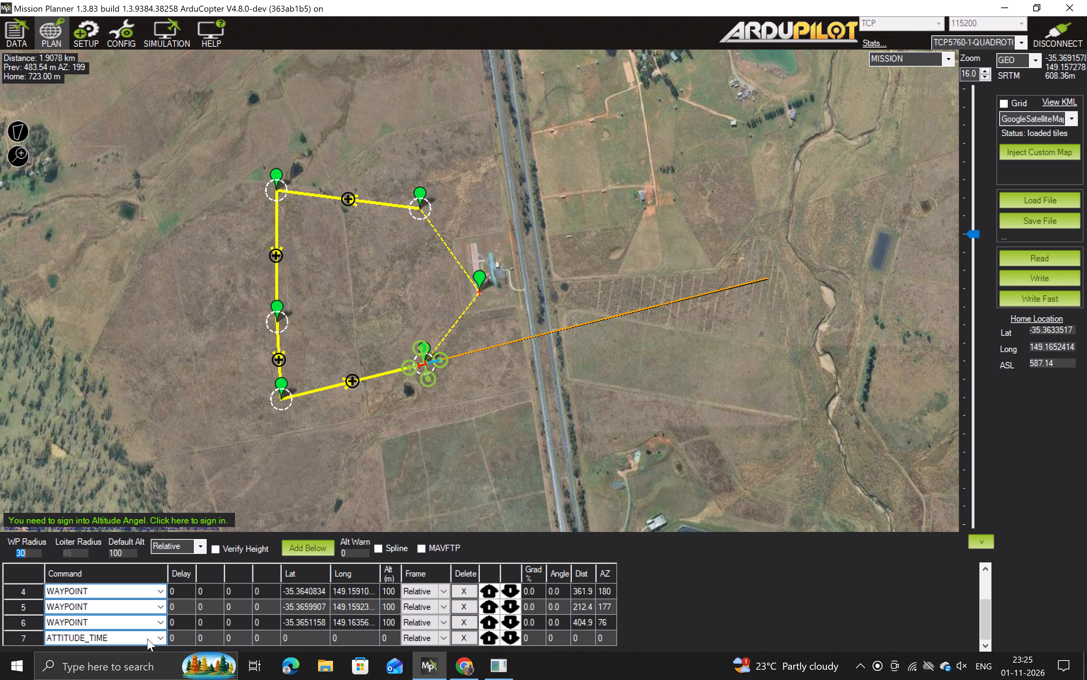
left_click(160, 638)
left_click(159, 642)
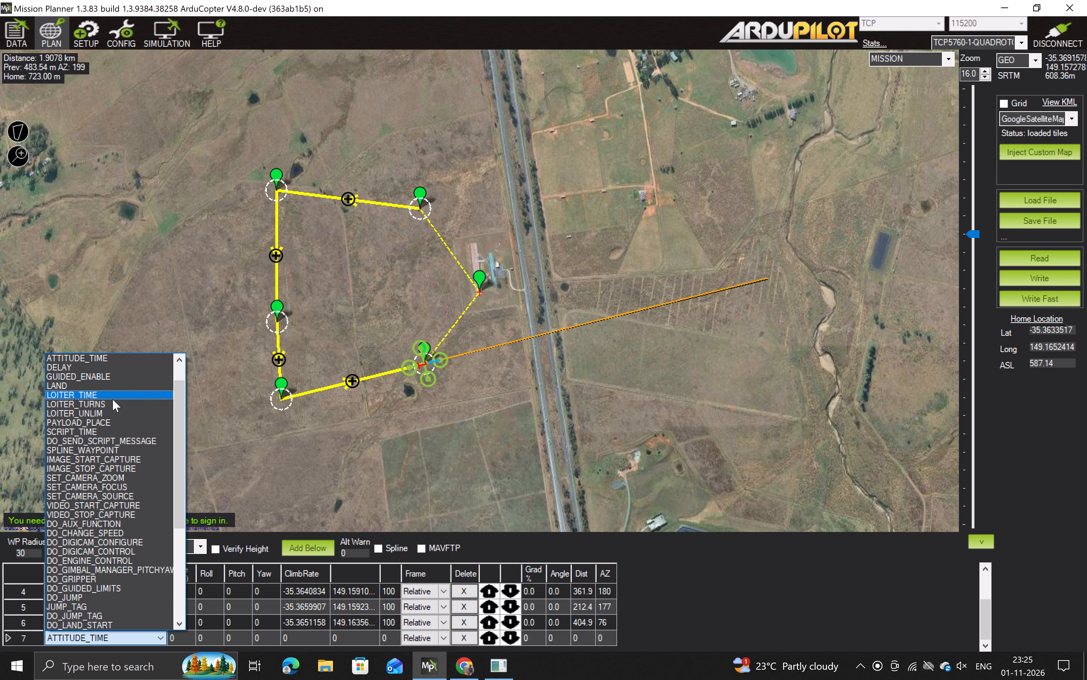
scroll(113, 398, "down", 20)
scroll(113, 398, "down", 18)
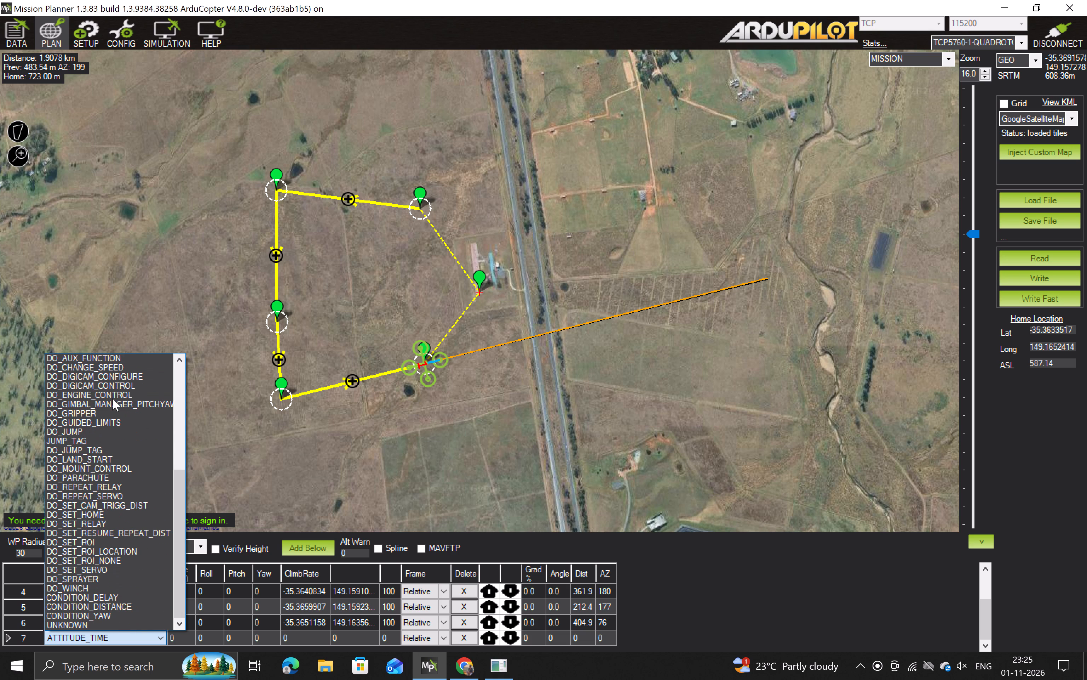
scroll(113, 398, "up", 1)
scroll(113, 398, "up", 20)
scroll(113, 398, "up", 20)
scroll(113, 398, "up", 3)
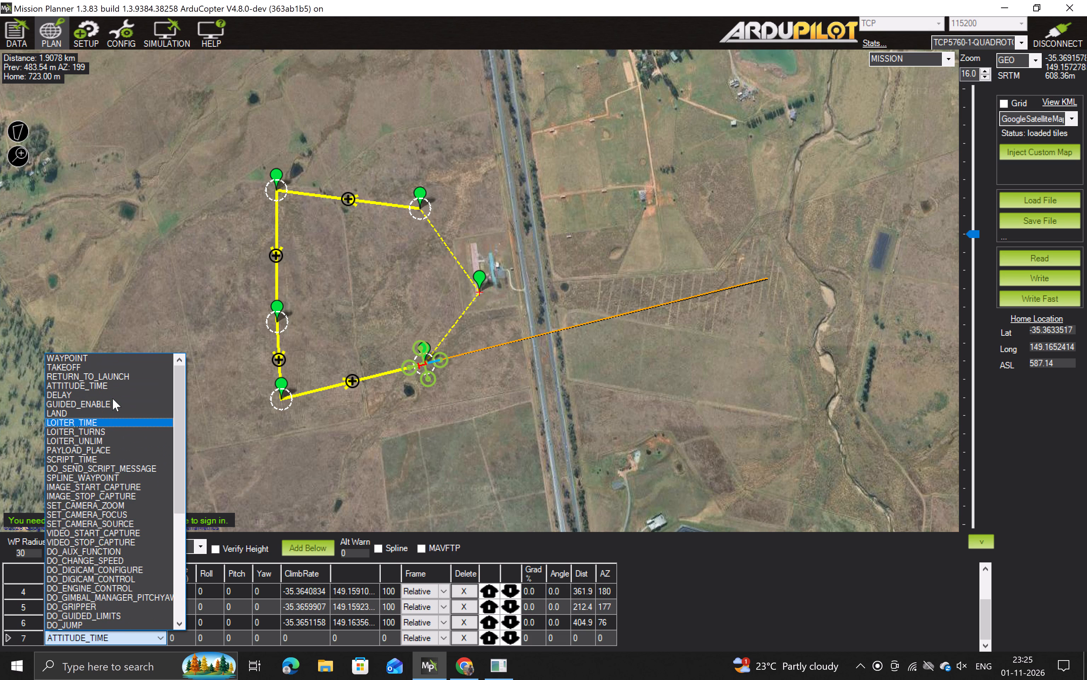
left_click(107, 377)
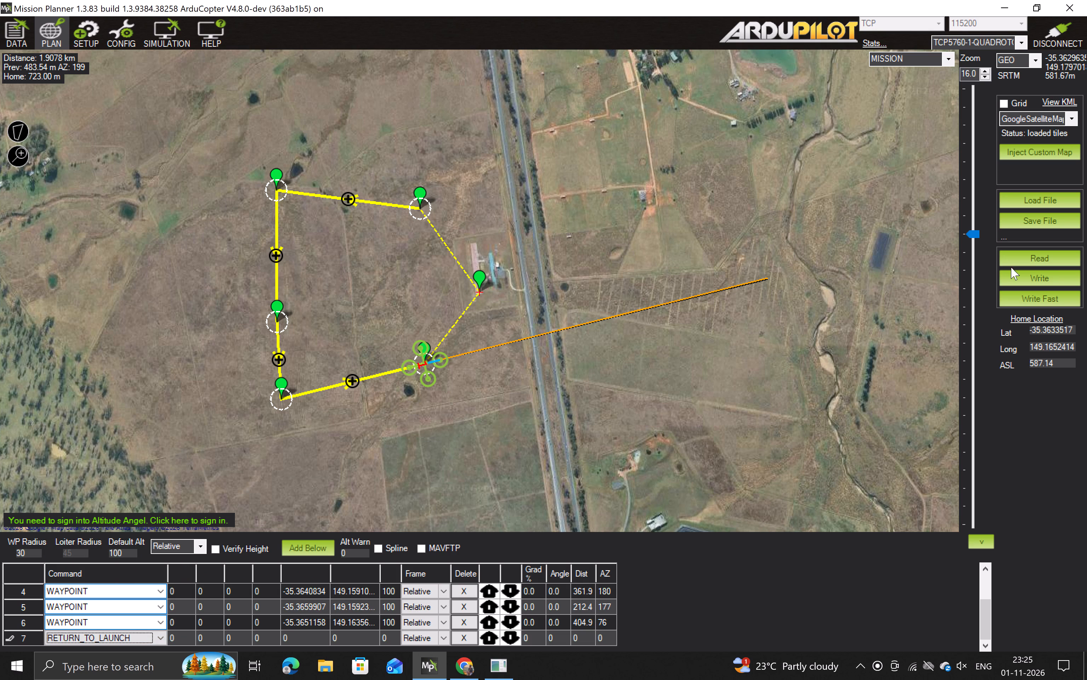
Write the edited mission to the copter.
left_click(1048, 280)
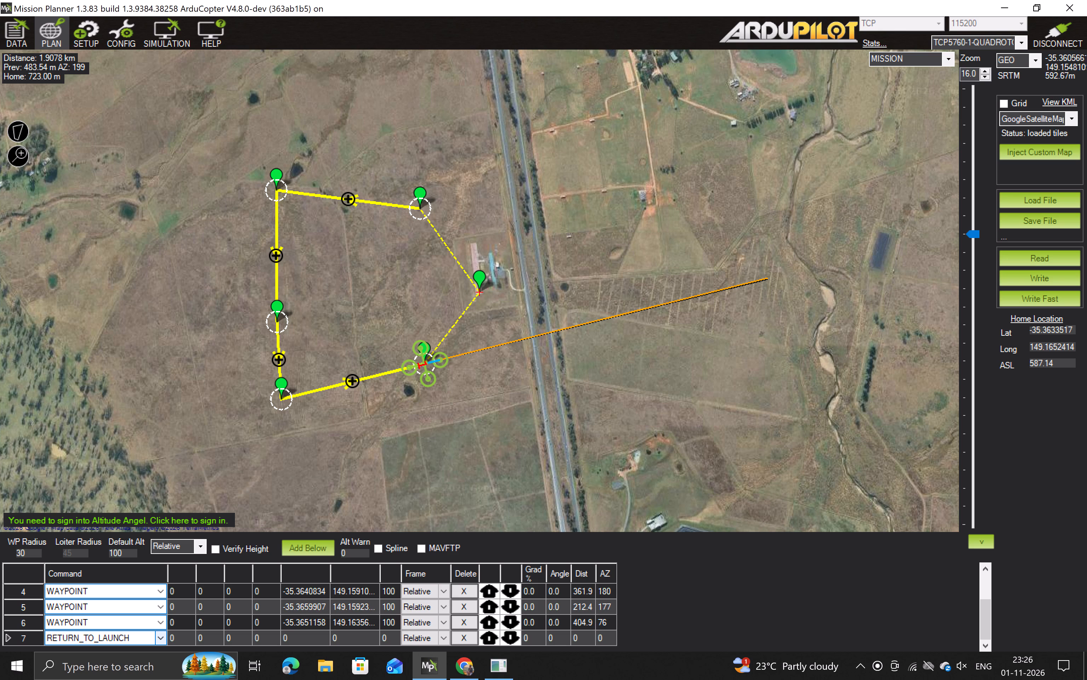
Go back to the flight data view and switch the copter to Loiter mode.
left_click(10, 42)
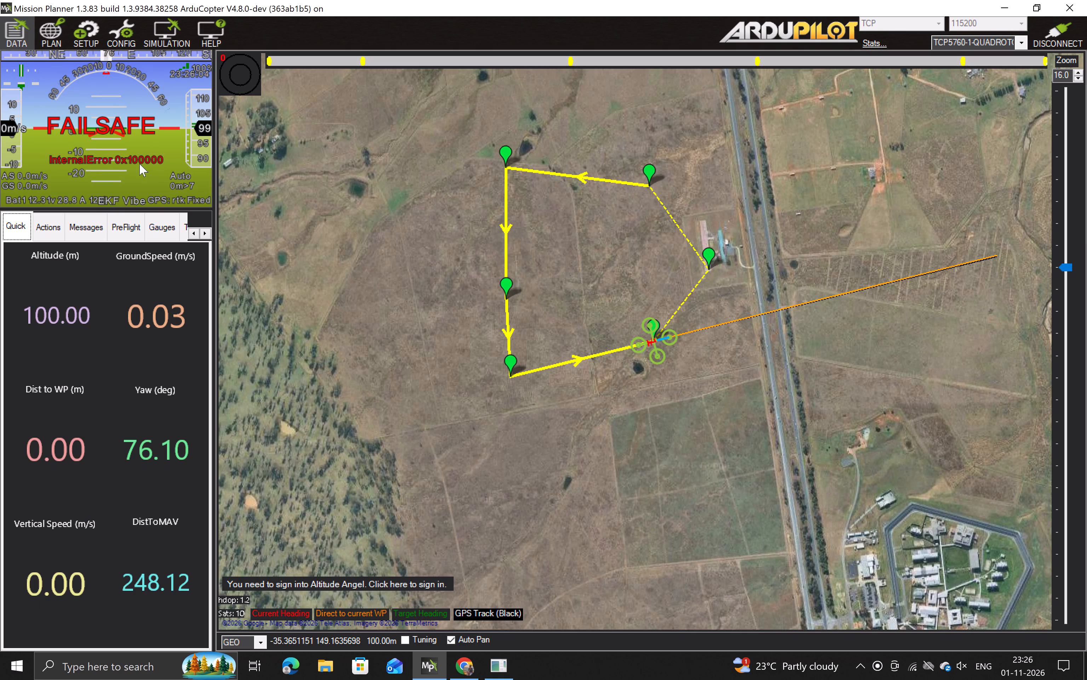
left_click(51, 229)
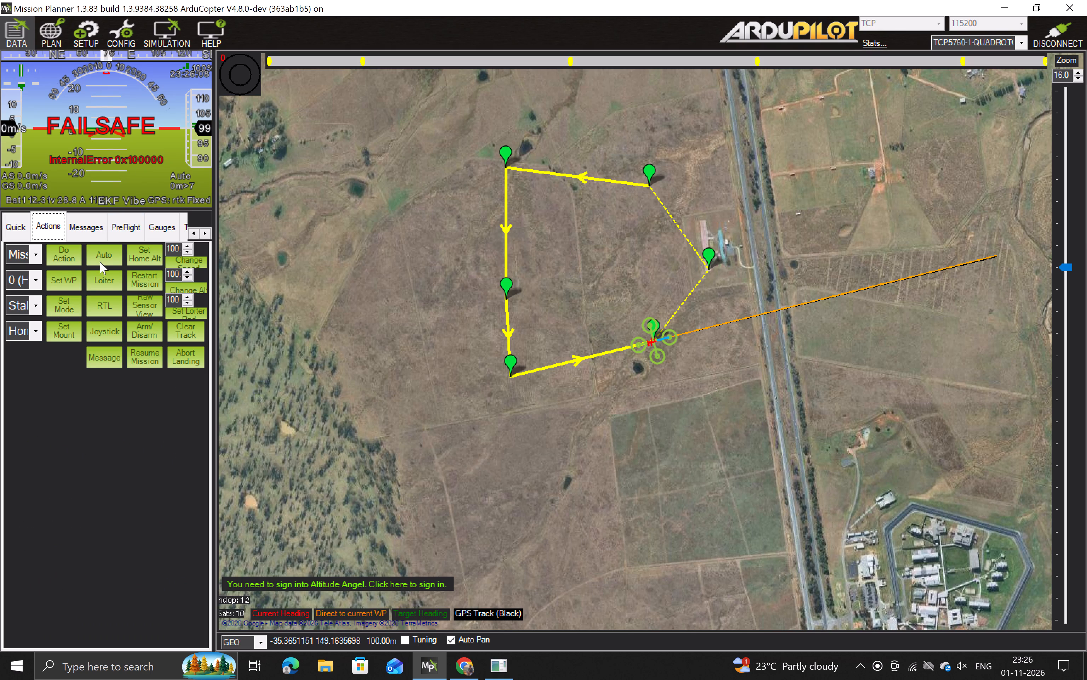
left_click(107, 279)
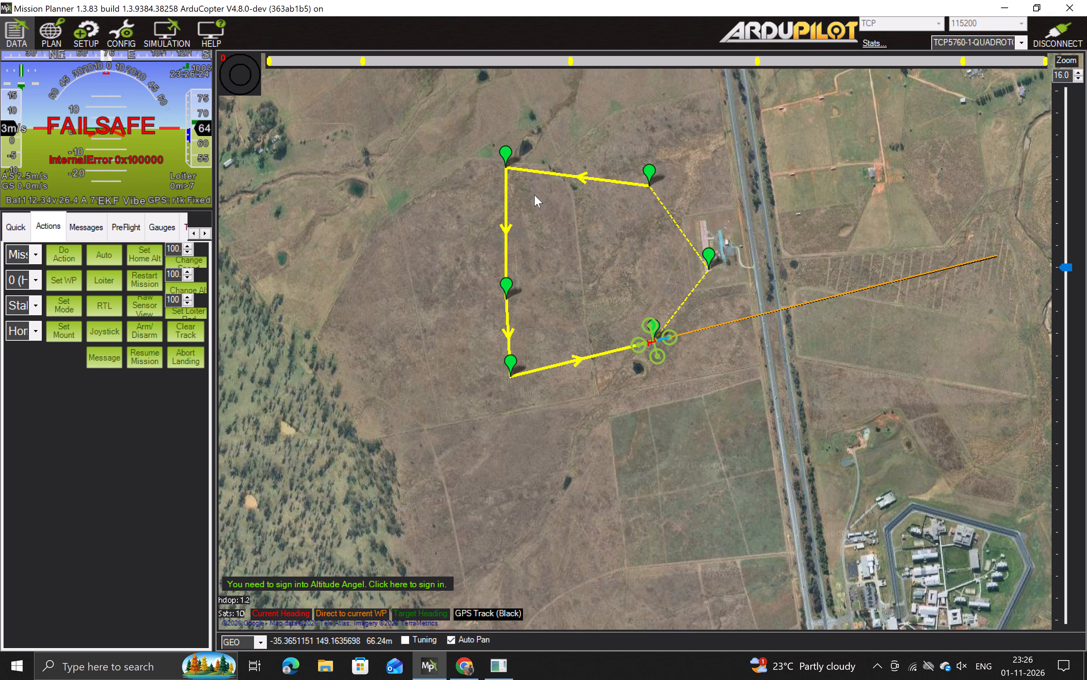
Write the planned mission to the copter again and return to the flight data view.
left_click(49, 38)
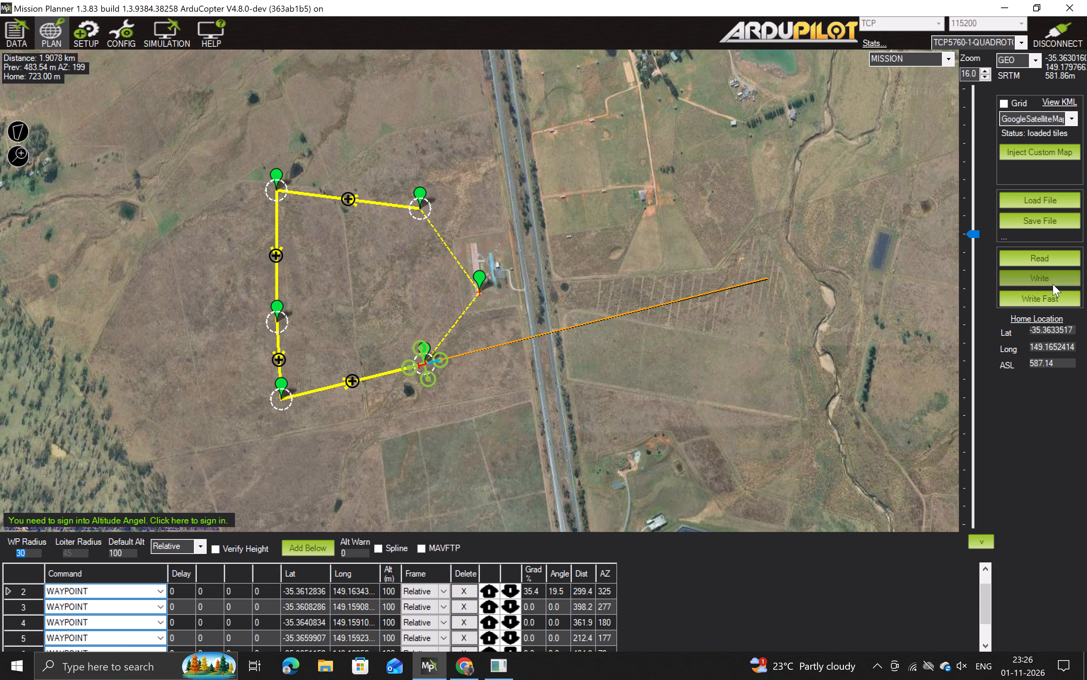
left_click(1052, 283)
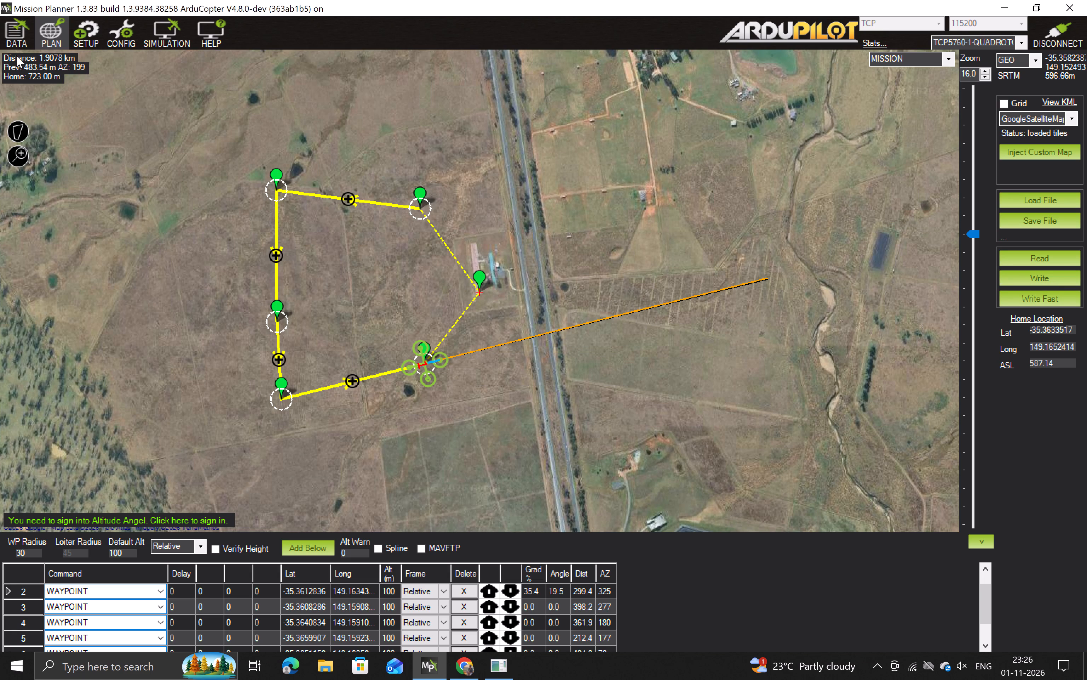
left_click(17, 39)
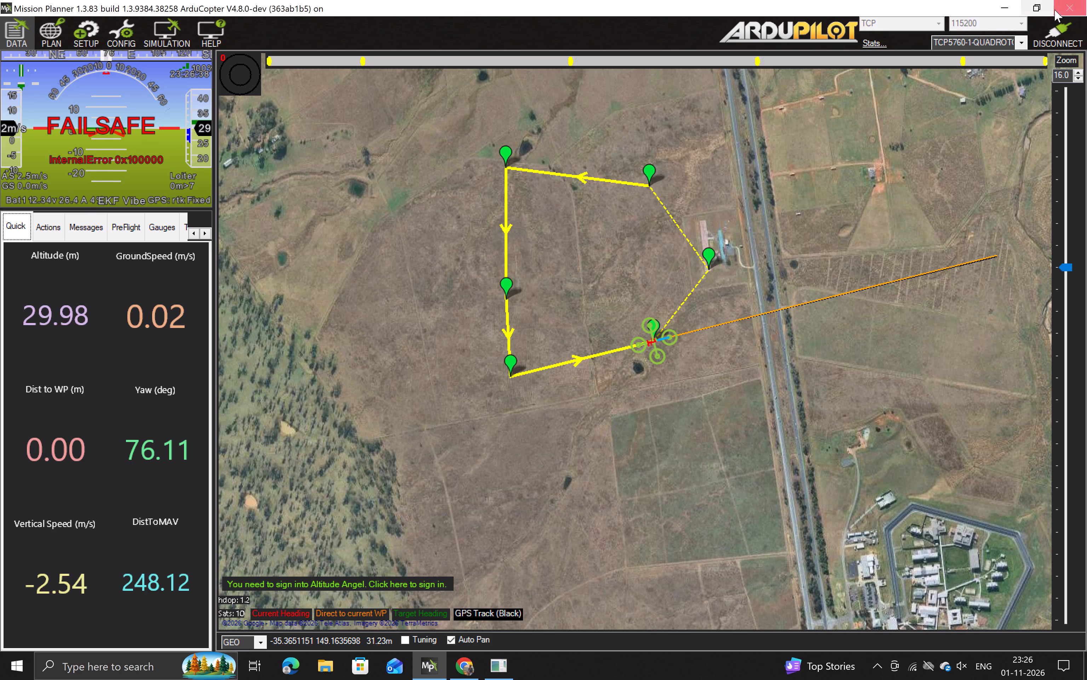
Close Mission Planner.
left_click(1065, 5)
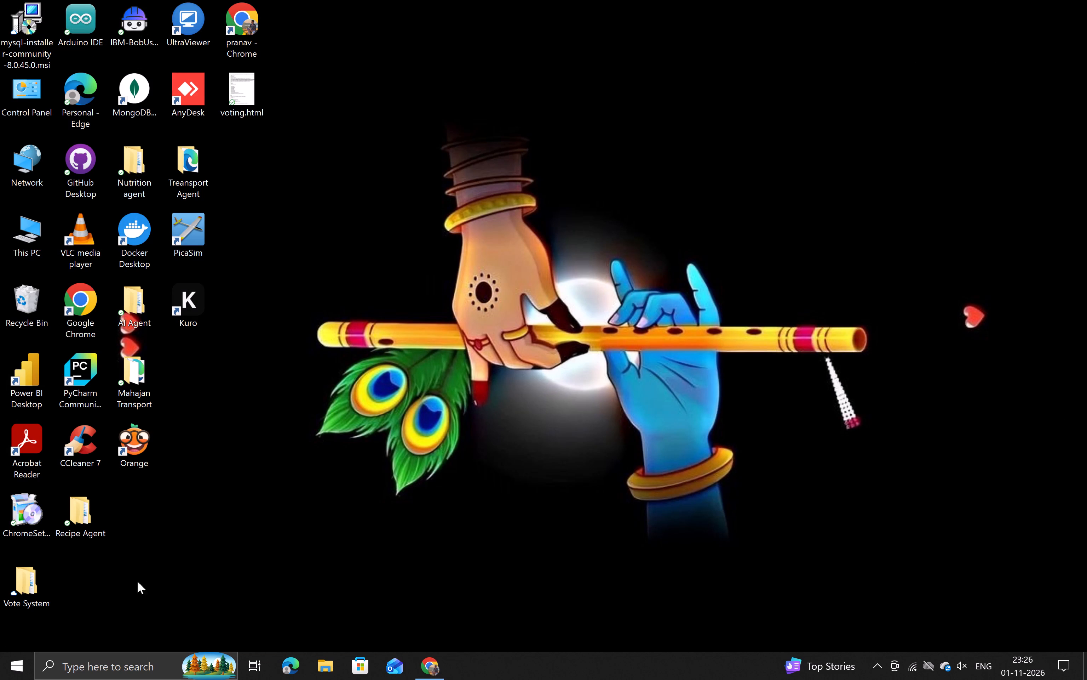
Launch the Kuro application from the desktop.
double_click(190, 306)
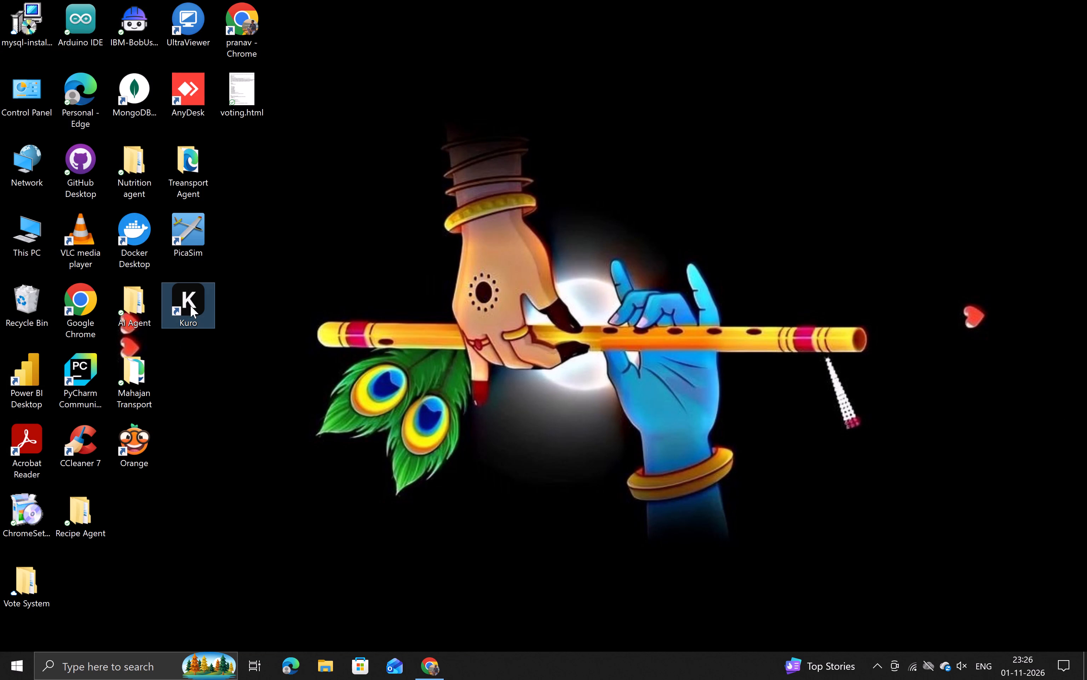
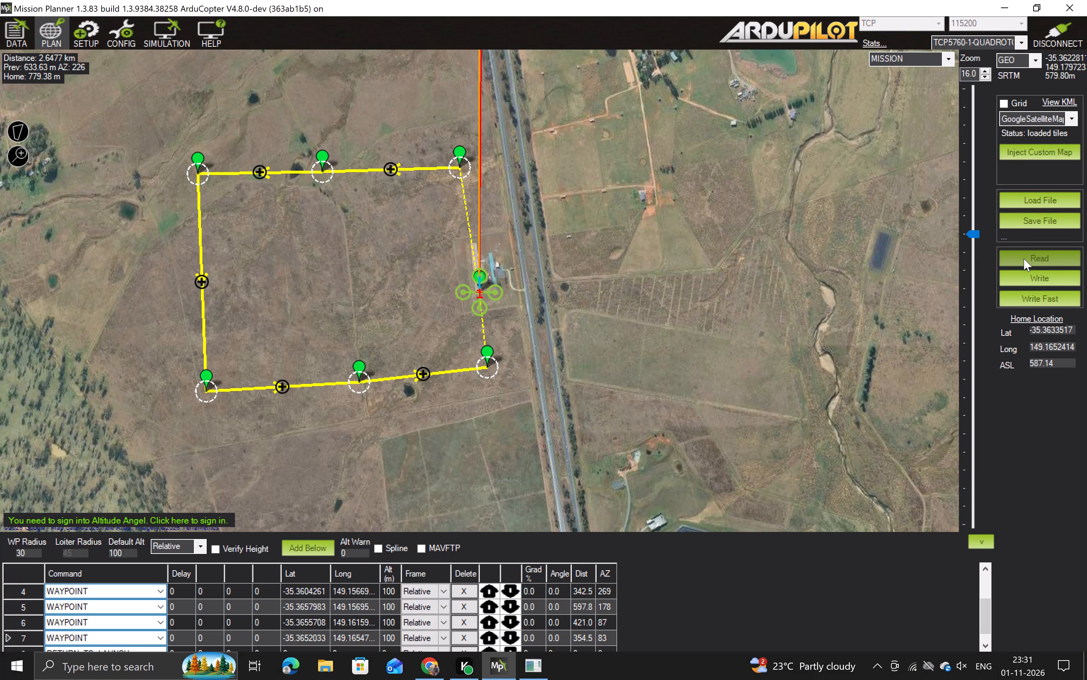
Write the planned waypoint mission to the copter.
left_click(1023, 273)
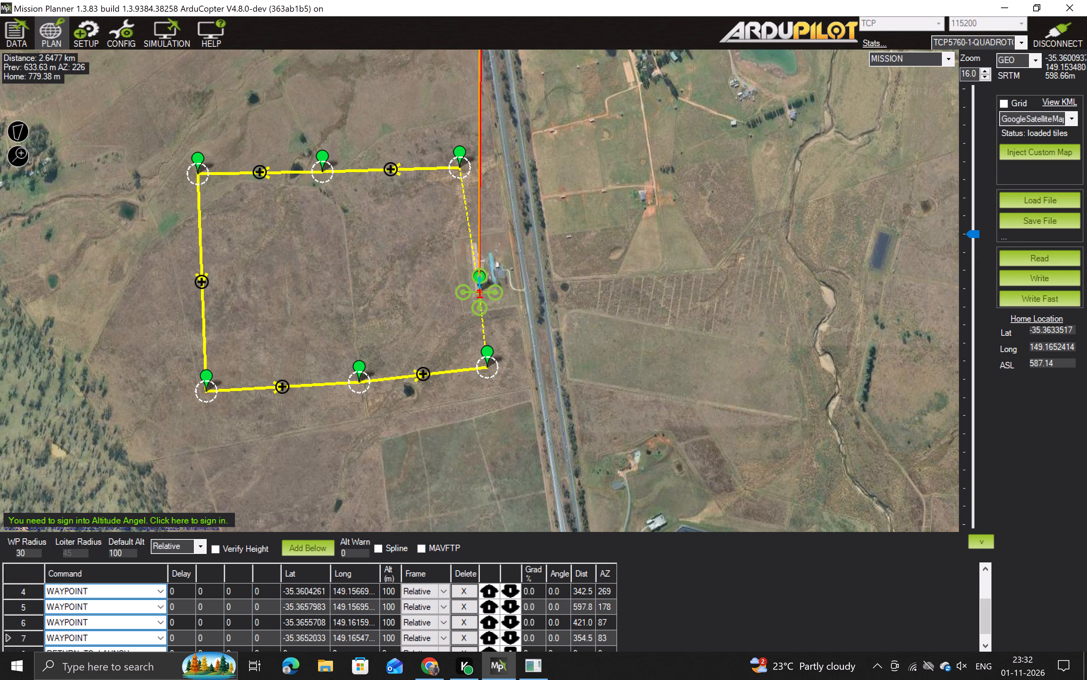
In the flight data view's actions, set the copter to Loiter mode and arm it.
left_click(16, 44)
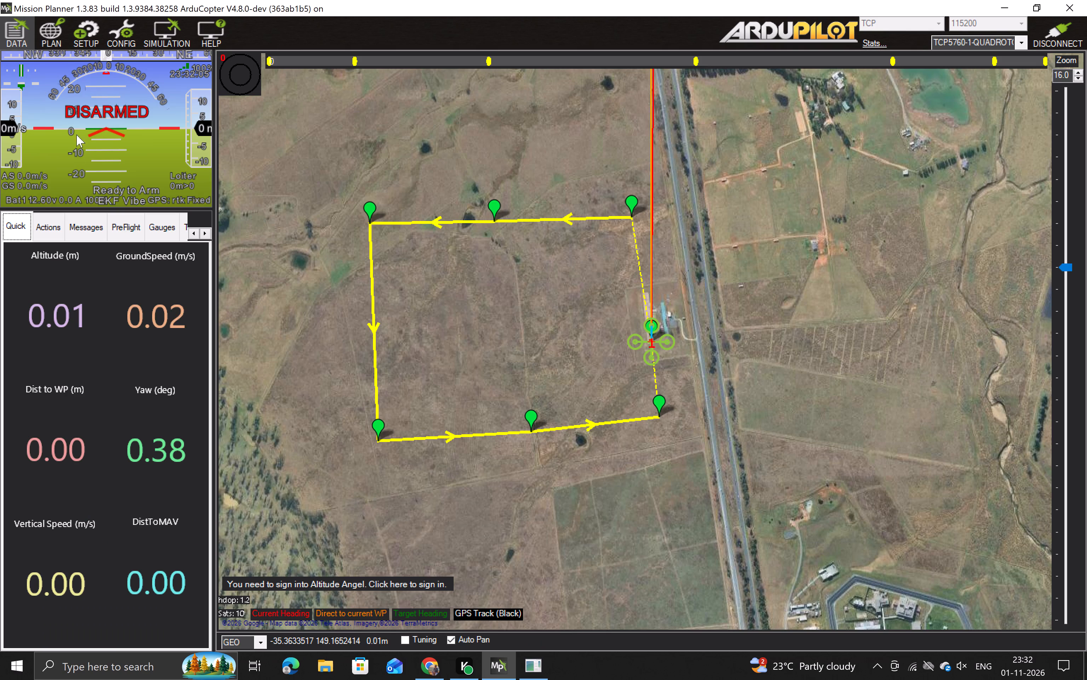
left_click(41, 227)
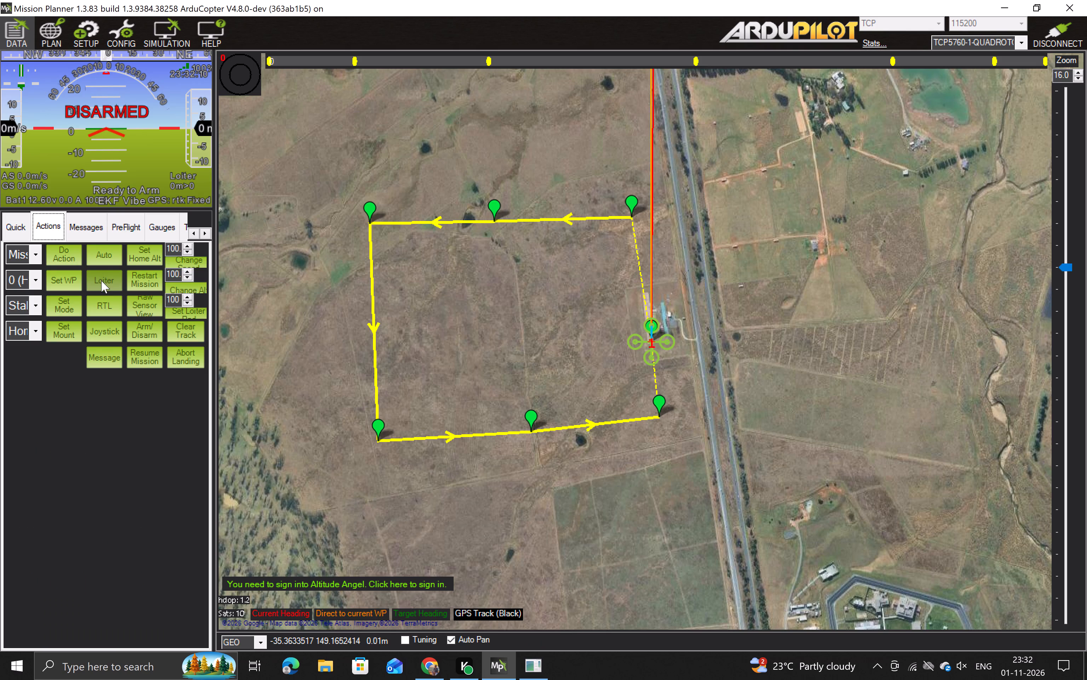
left_click(101, 280)
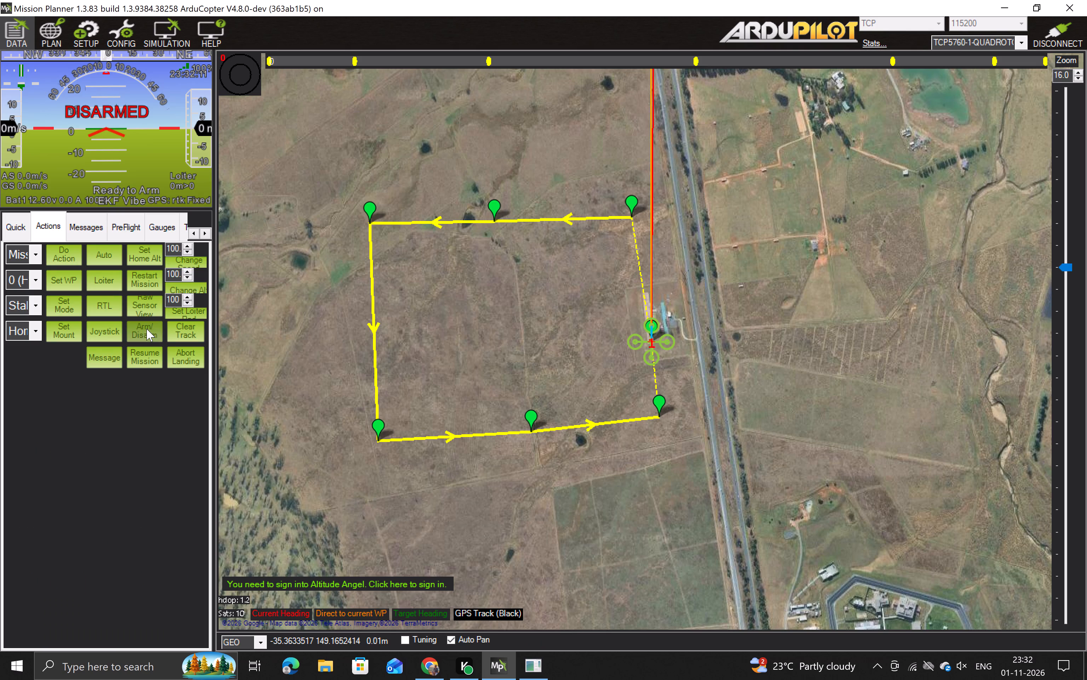
left_click(146, 329)
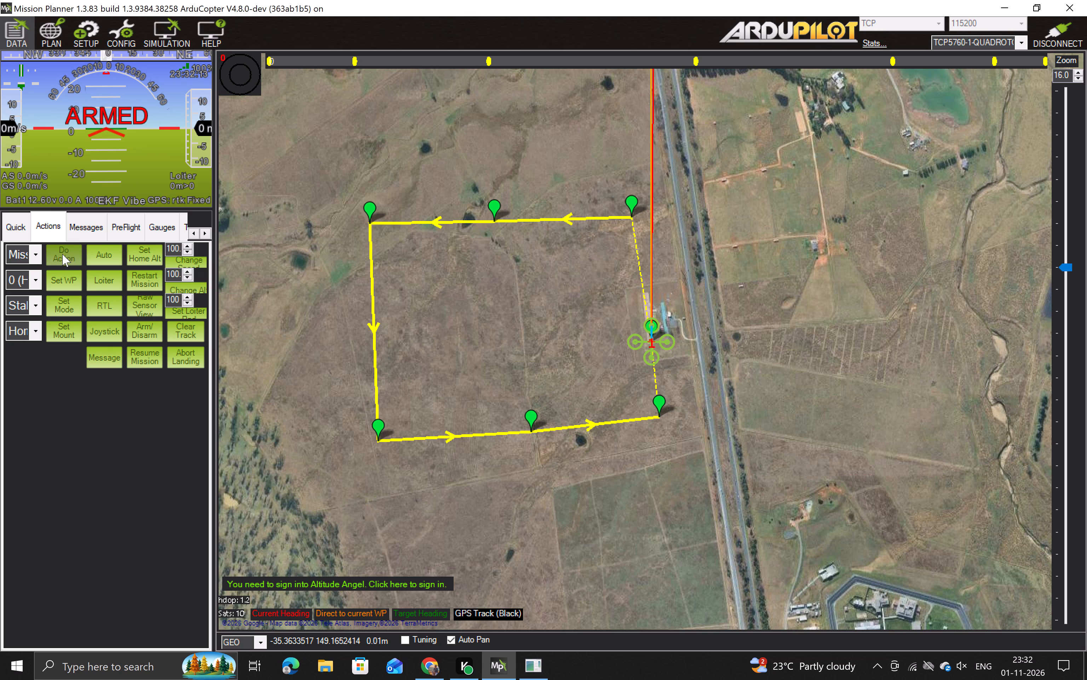
Run the Mission_Start action on the armed copter and confirm it.
left_click(63, 257)
left_click(559, 366)
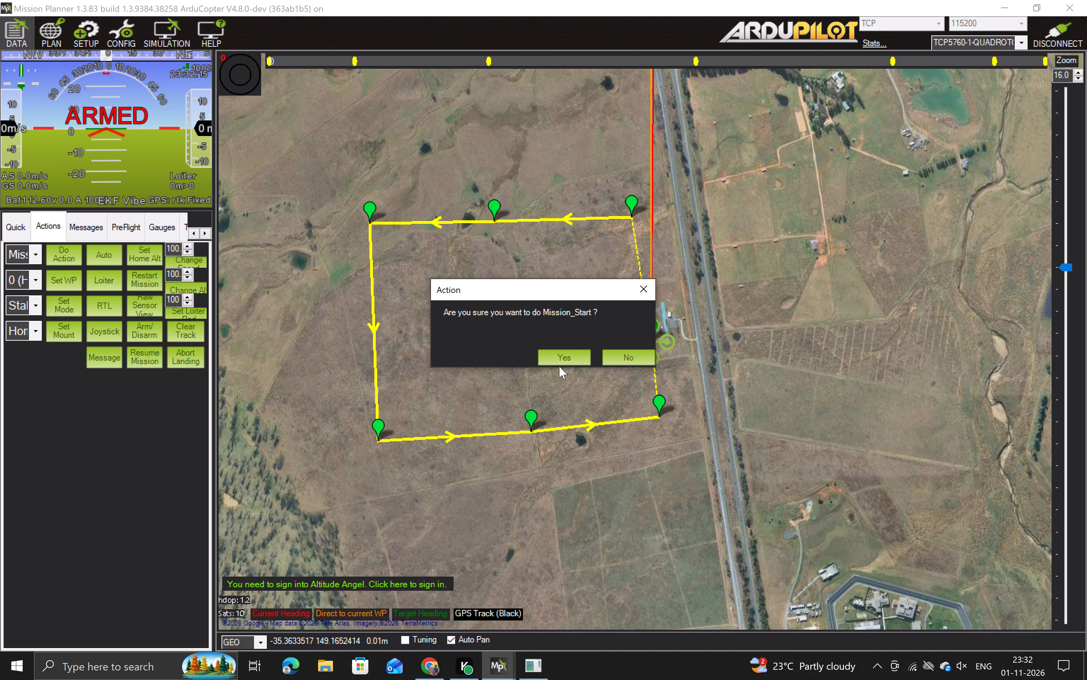
left_click(556, 366)
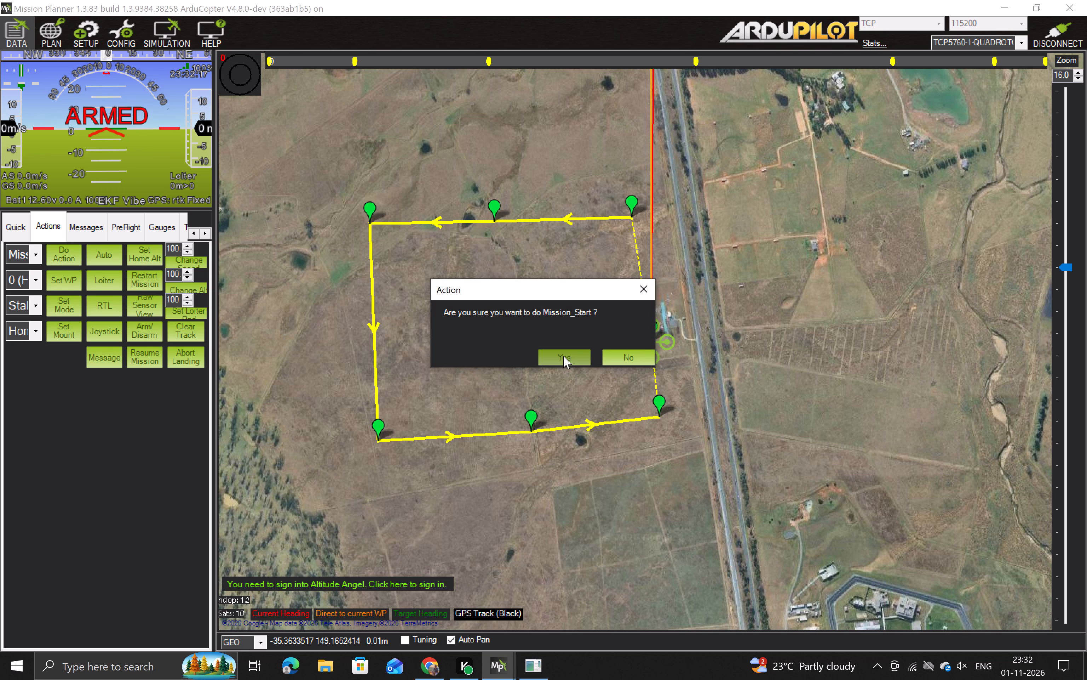
left_click(563, 355)
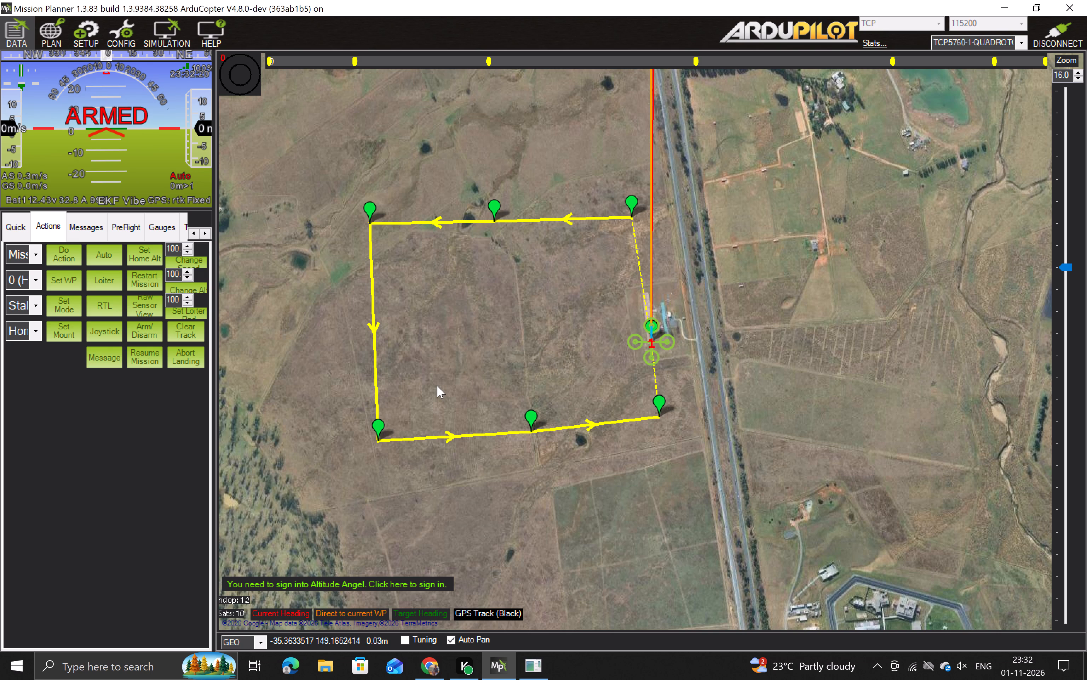
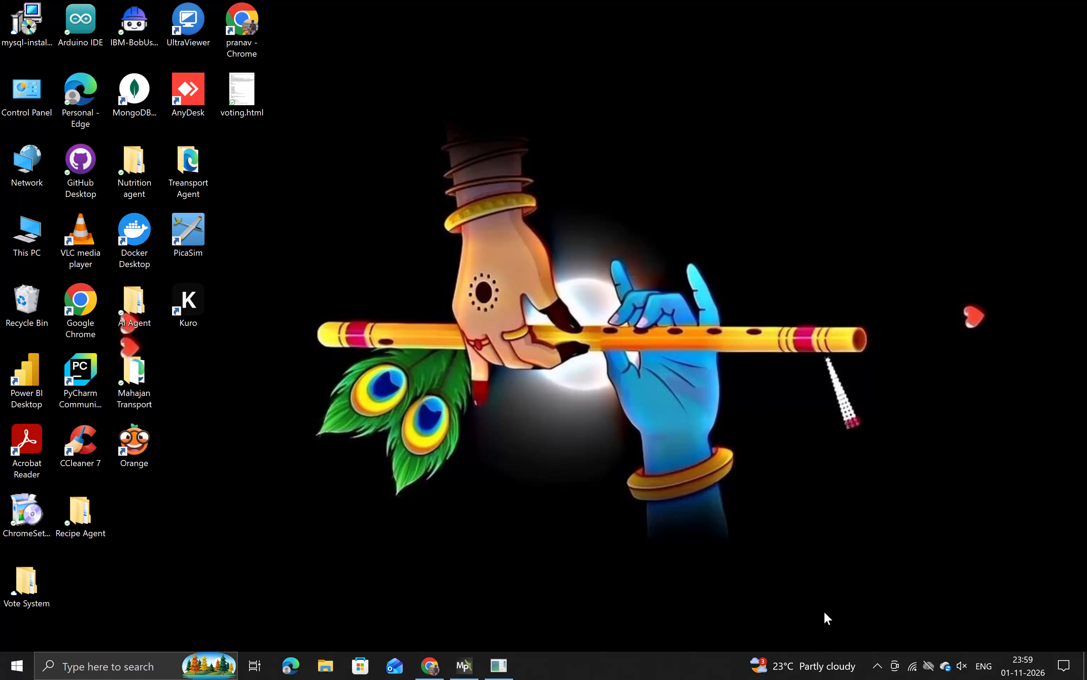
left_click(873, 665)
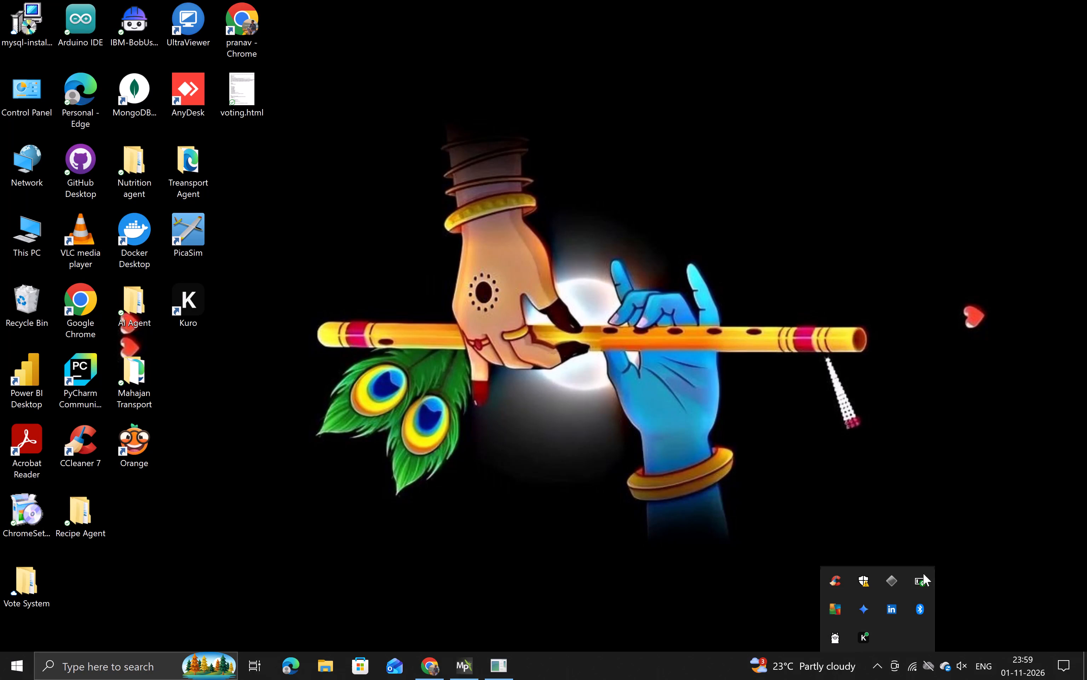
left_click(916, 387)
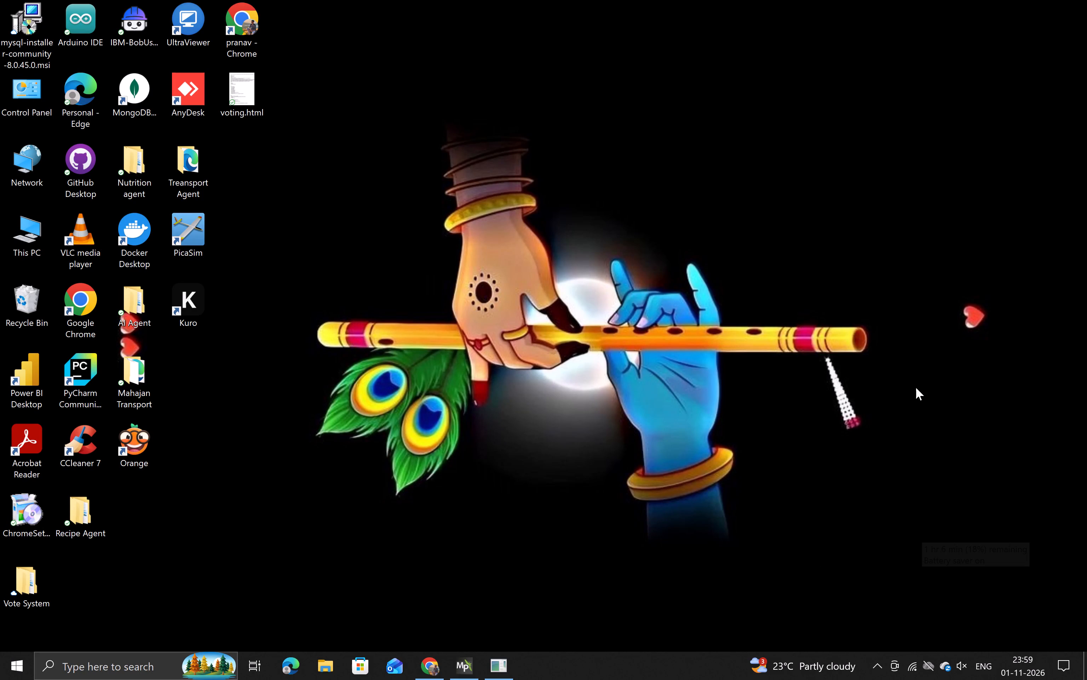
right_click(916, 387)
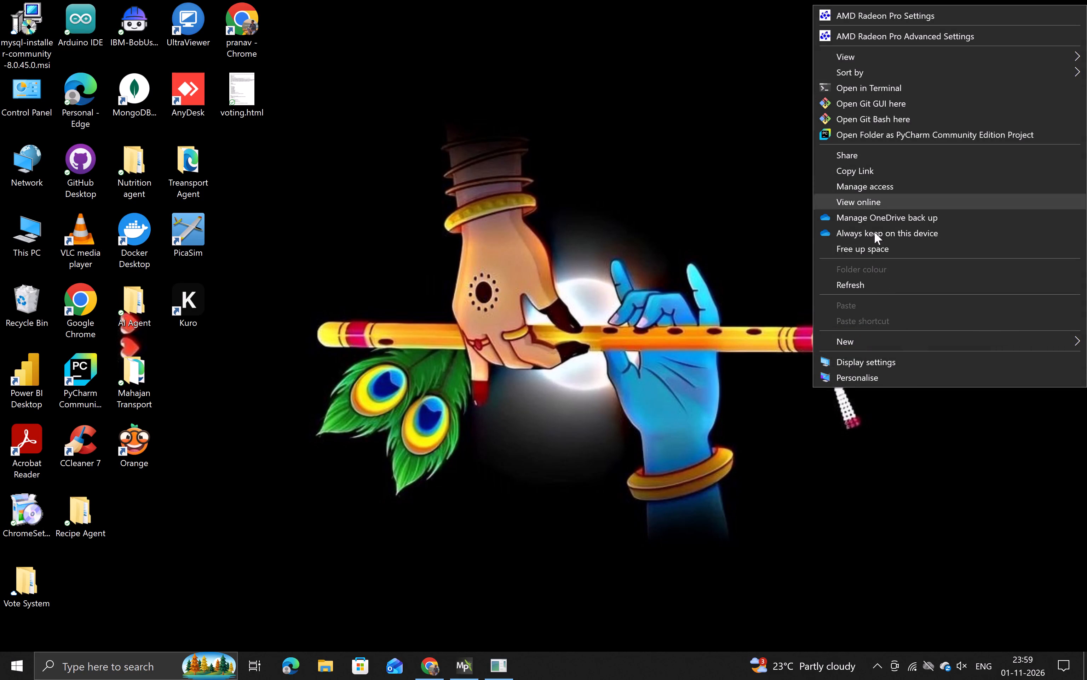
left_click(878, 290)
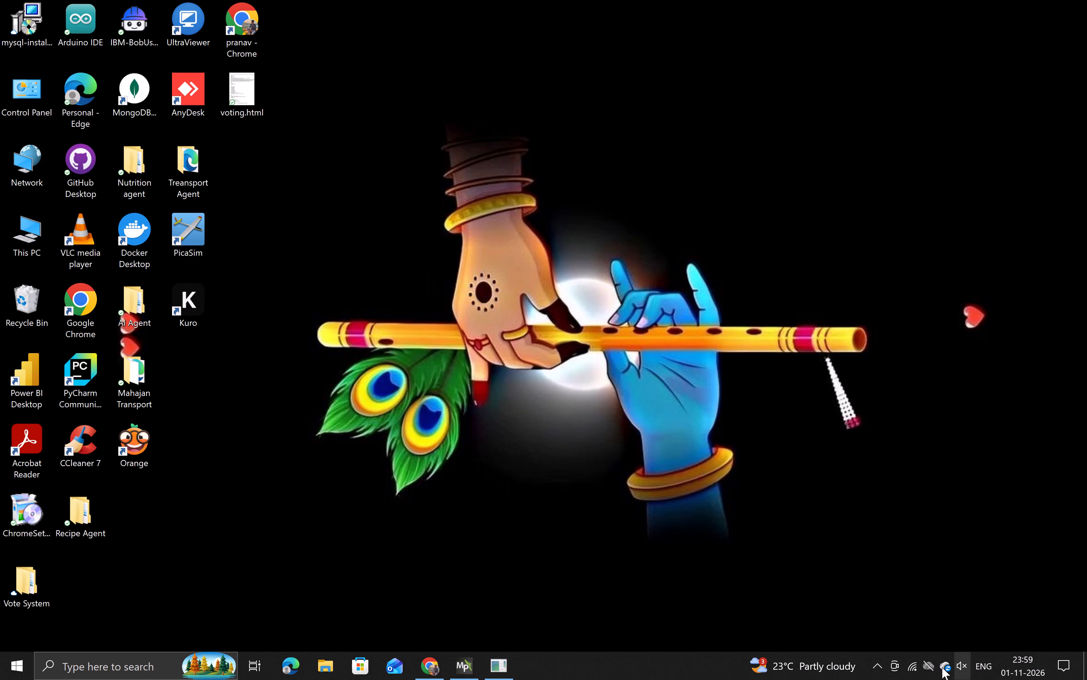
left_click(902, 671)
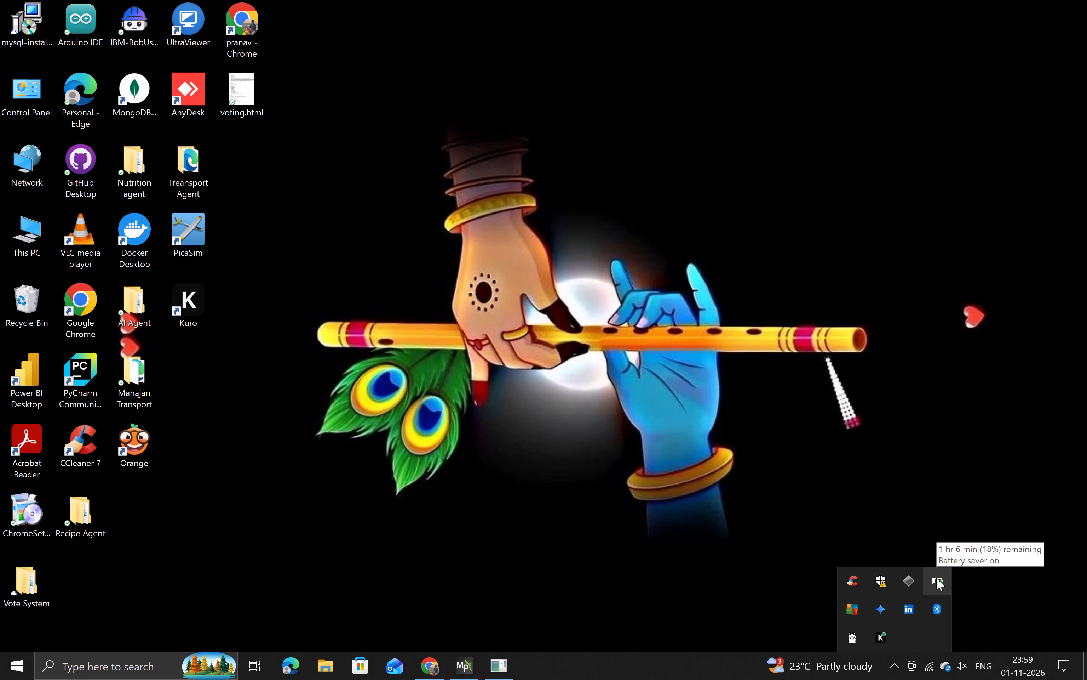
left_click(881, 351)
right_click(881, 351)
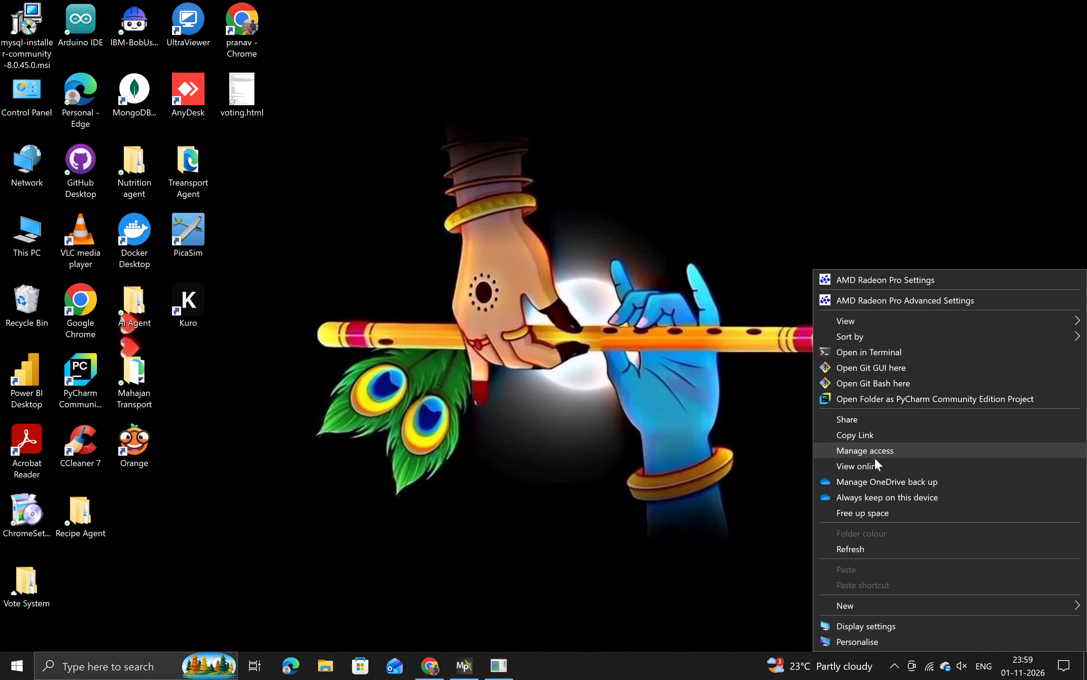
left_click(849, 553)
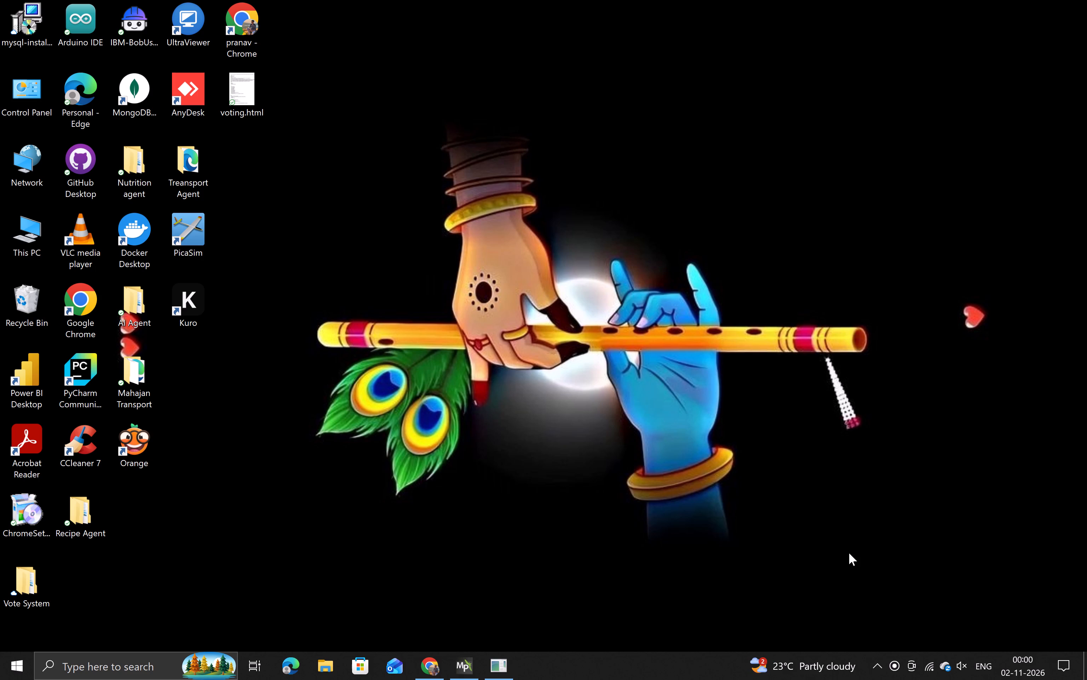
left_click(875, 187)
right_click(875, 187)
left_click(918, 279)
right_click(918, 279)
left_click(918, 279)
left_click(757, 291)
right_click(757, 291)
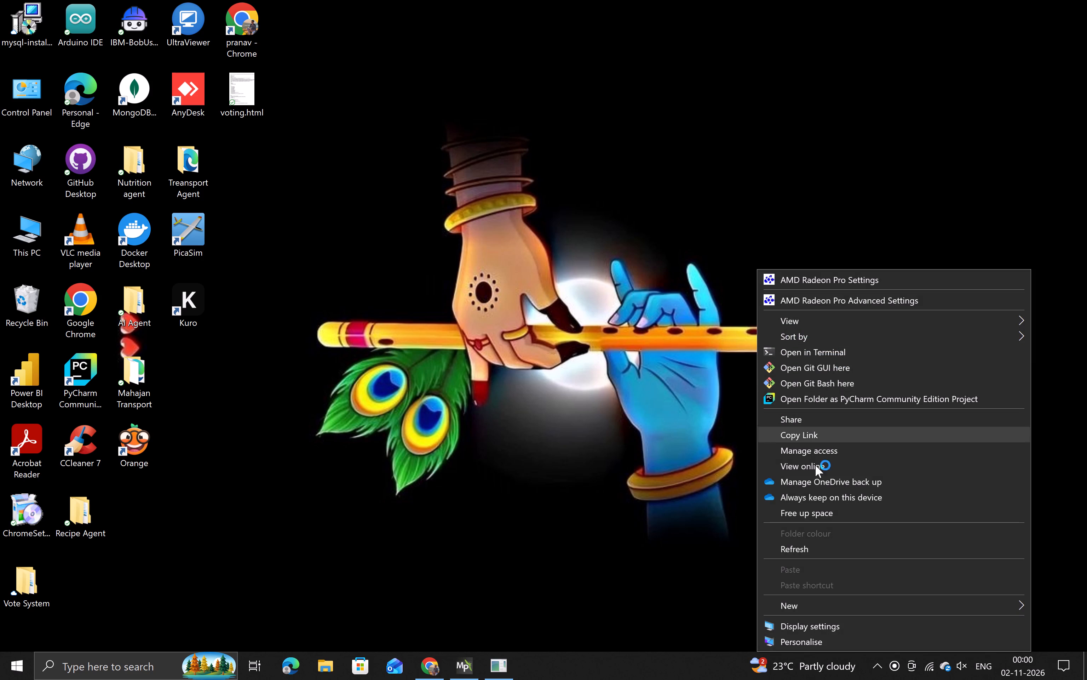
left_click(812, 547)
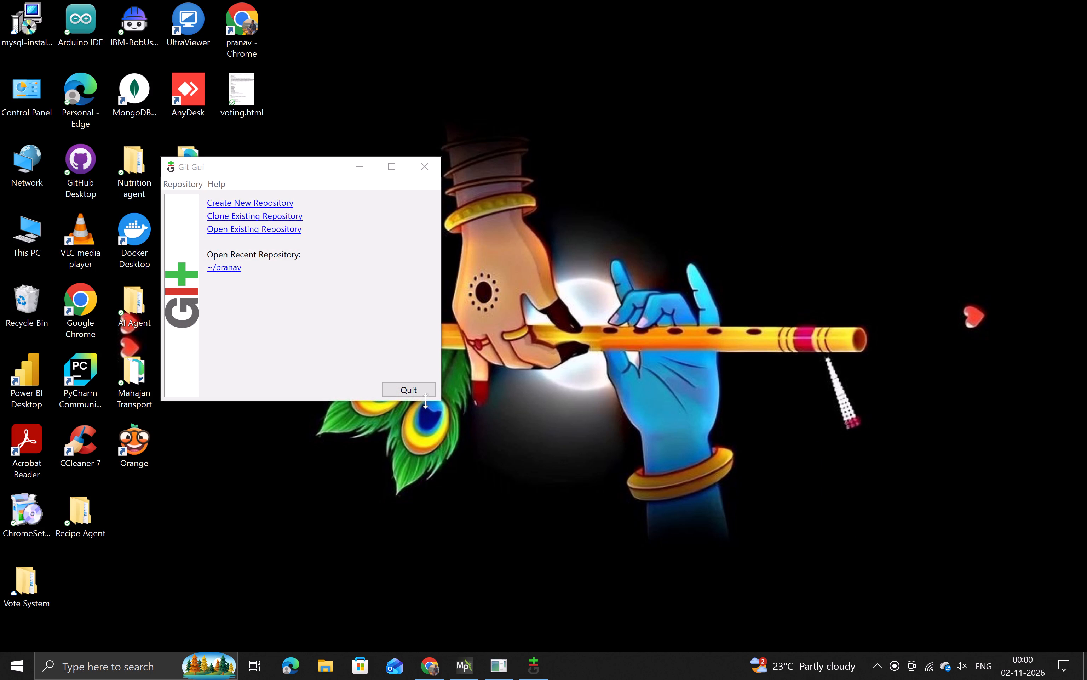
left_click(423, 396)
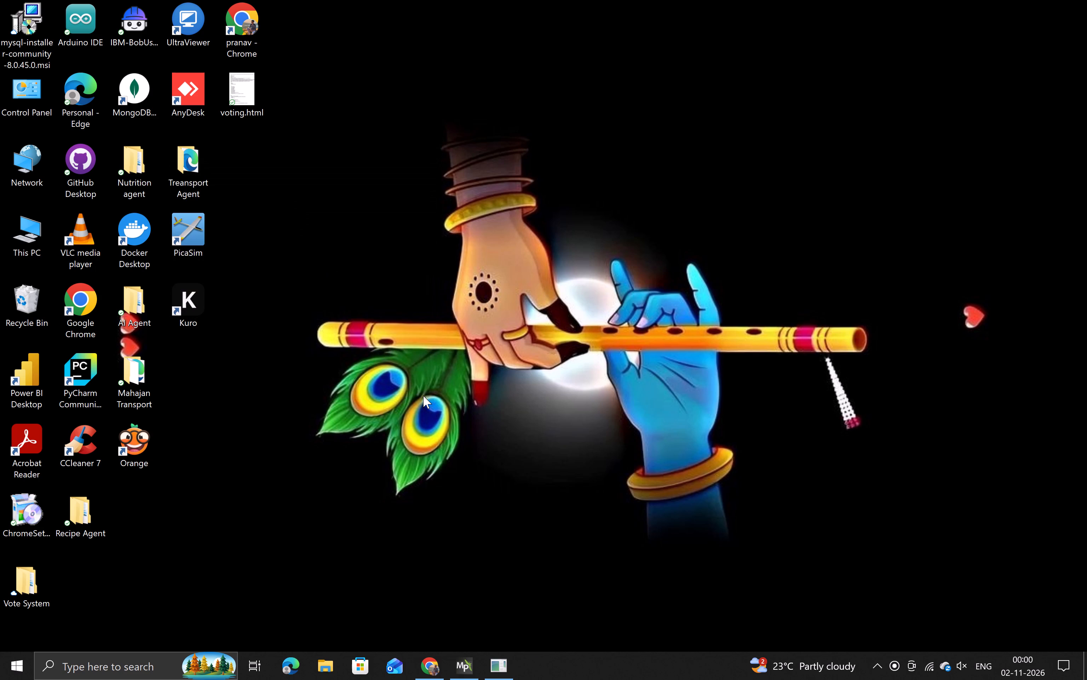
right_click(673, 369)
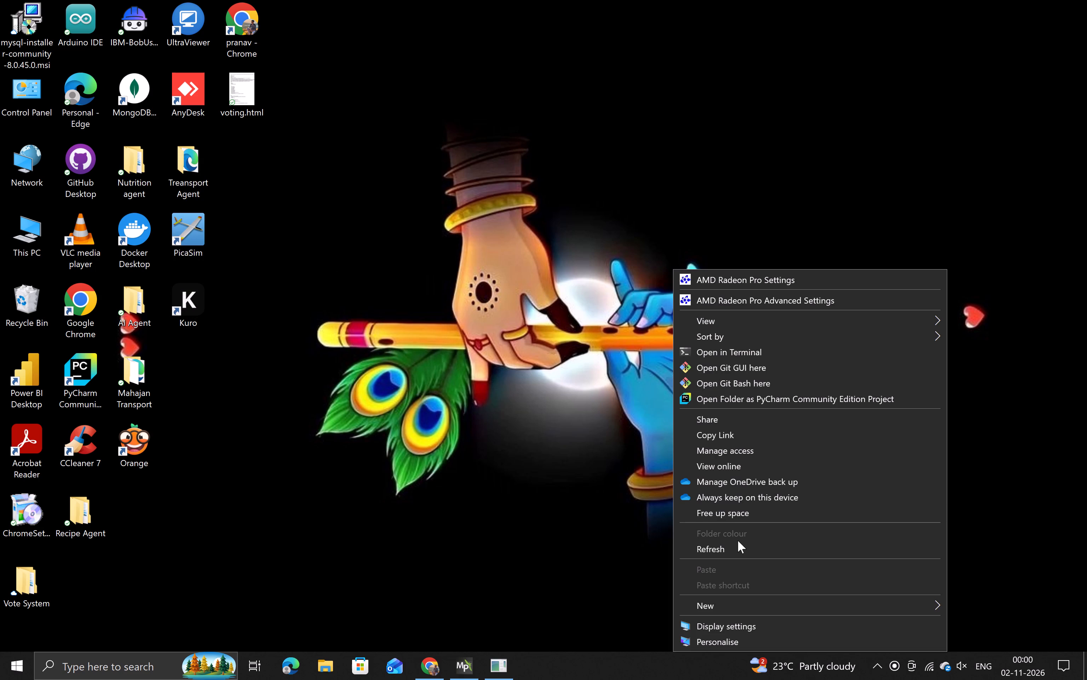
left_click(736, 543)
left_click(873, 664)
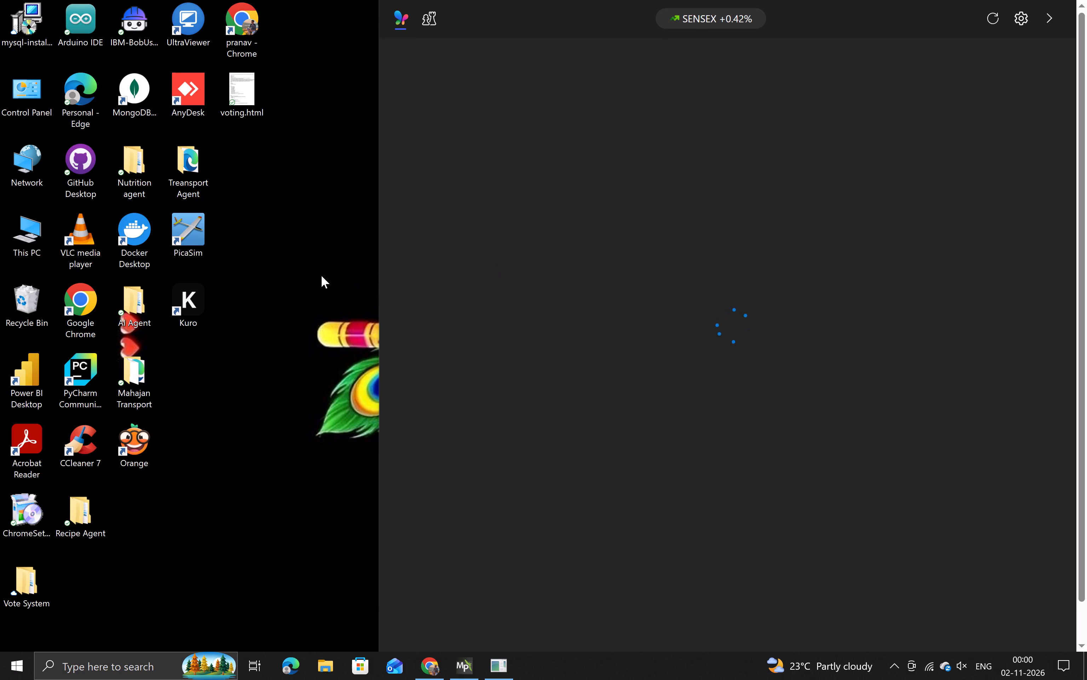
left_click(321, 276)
Close the simulator's console window and Mission Planner.
right_click(491, 671)
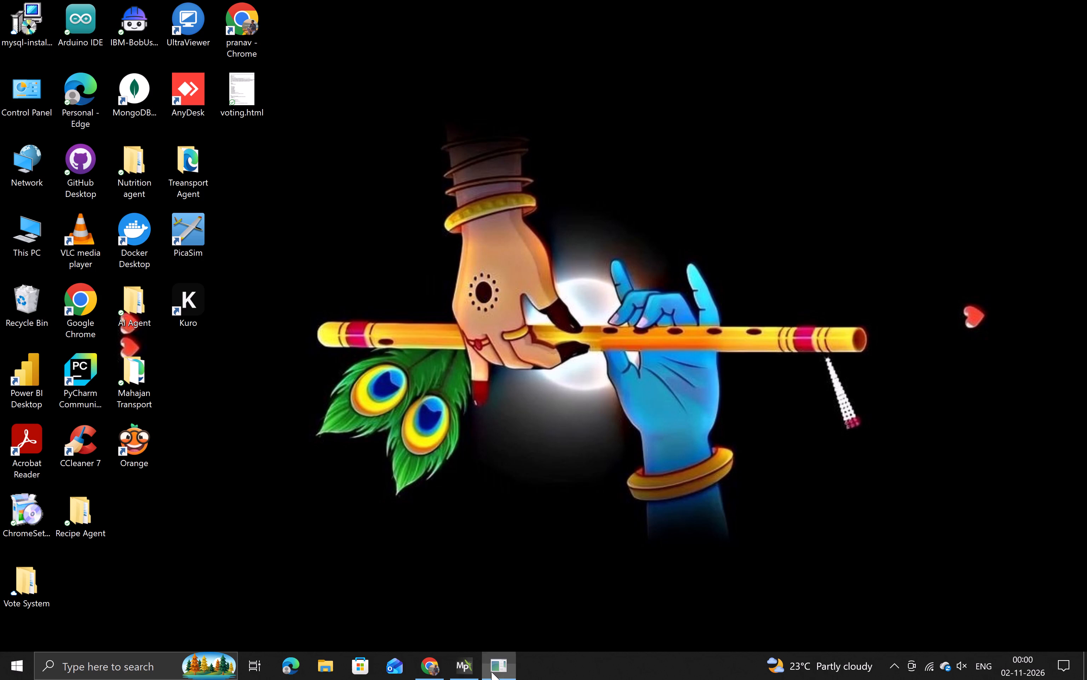
left_click(476, 628)
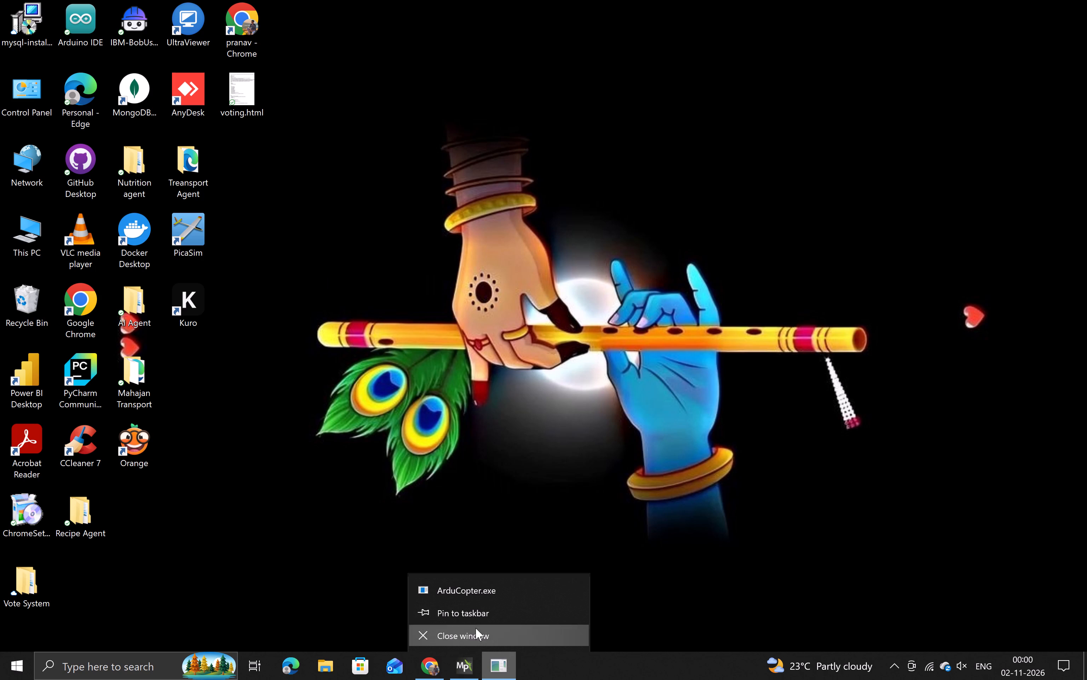
right_click(460, 663)
left_click(444, 641)
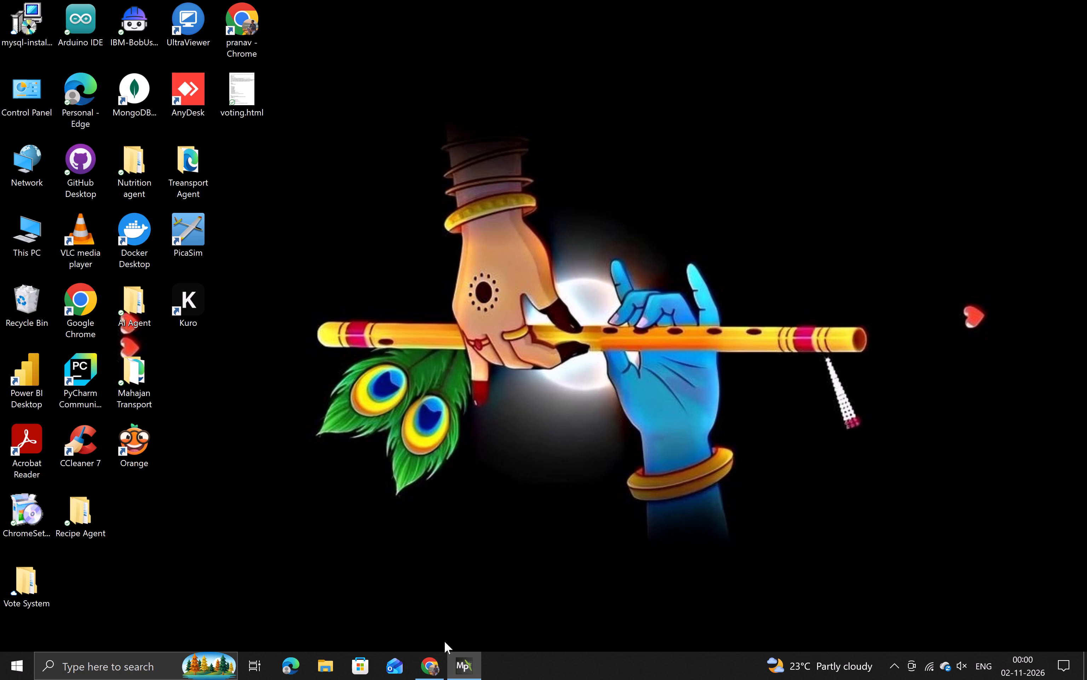
Launch the Kuro application from the desktop.
double_click(190, 306)
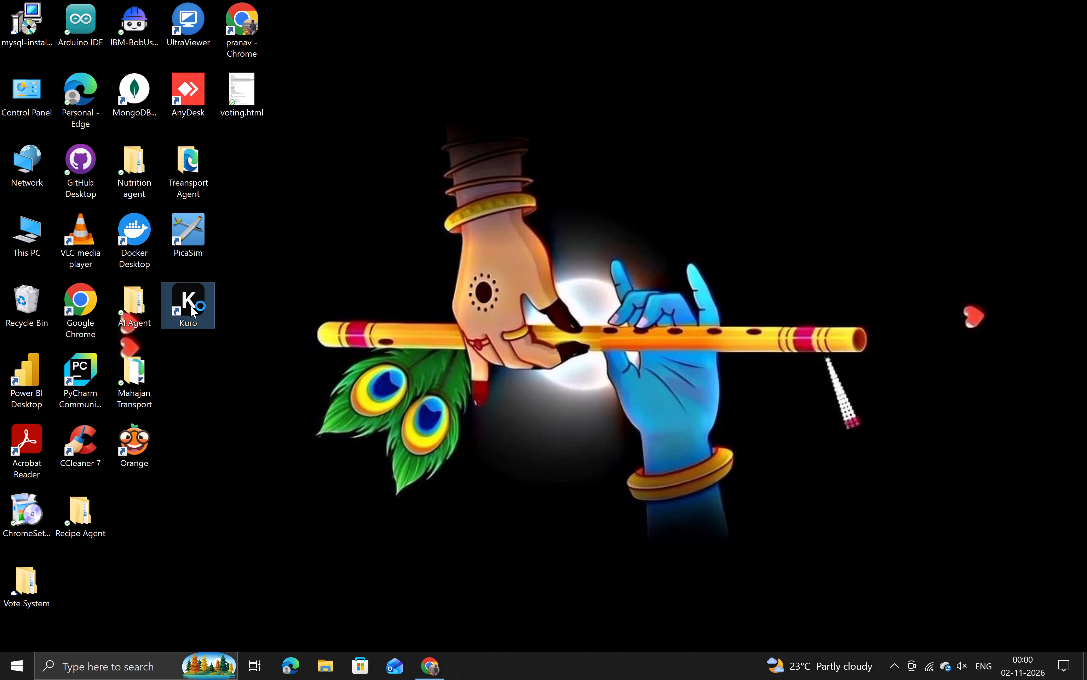
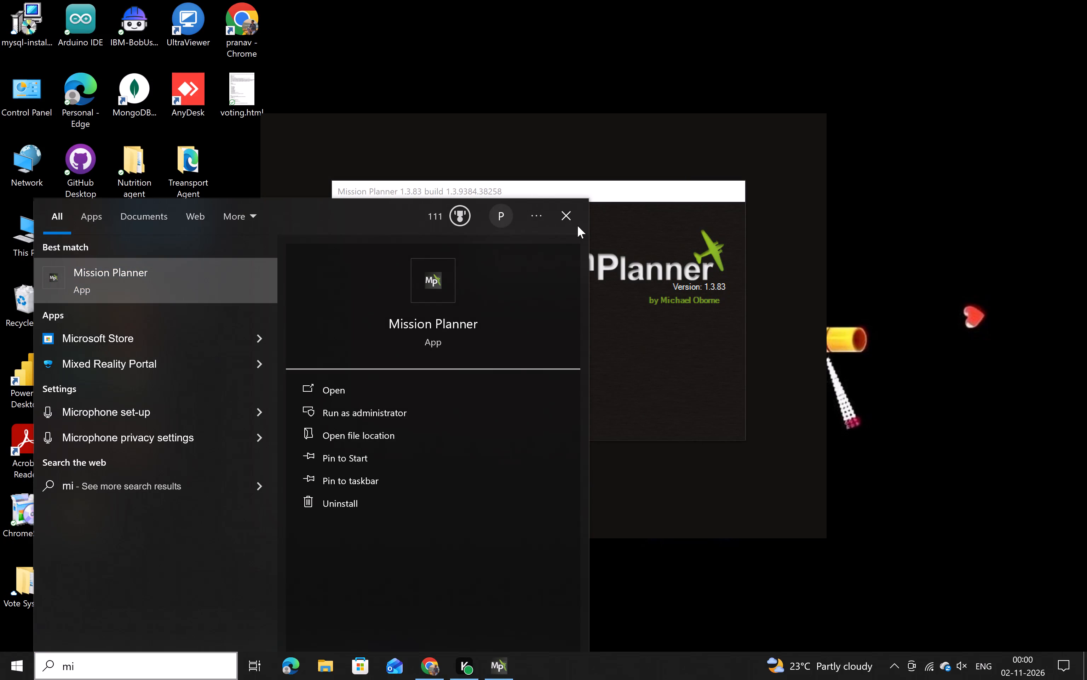
Switch to Chrome and download the QGIS 4.2 latest release installer, saving it in the Downloads folder.
left_click(563, 213)
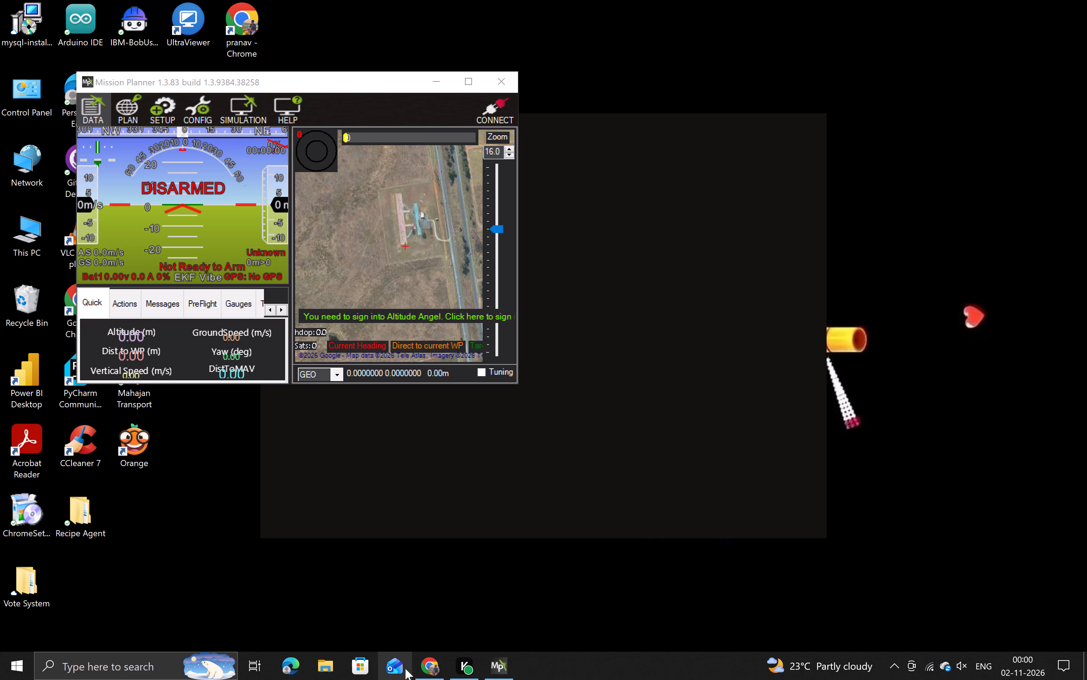
left_click(432, 665)
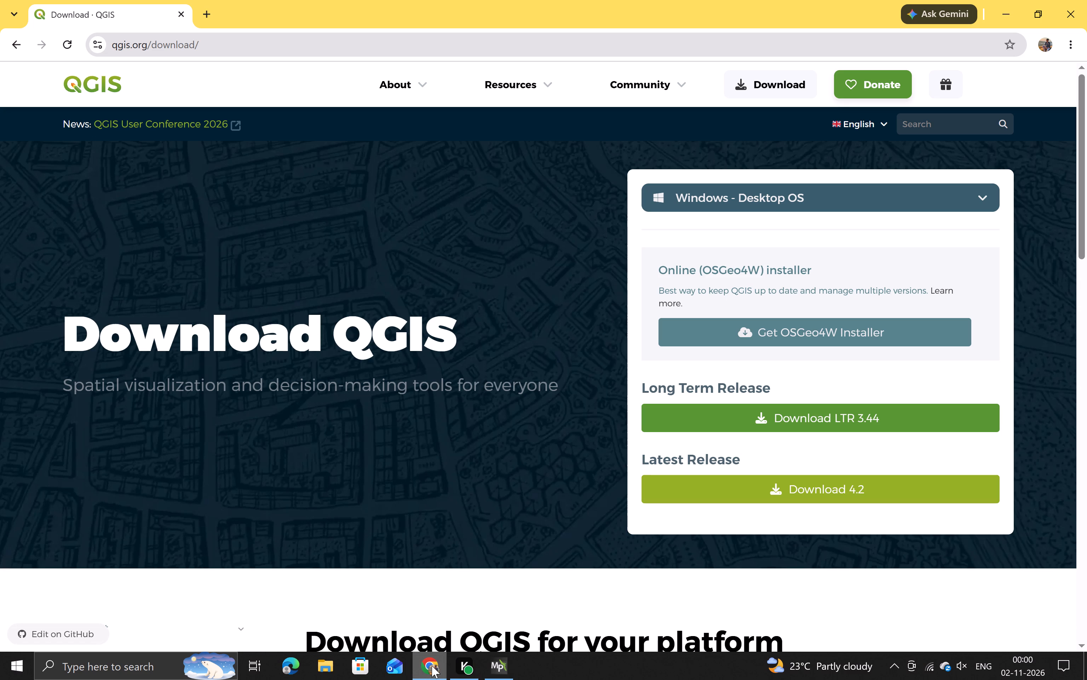
left_click(768, 485)
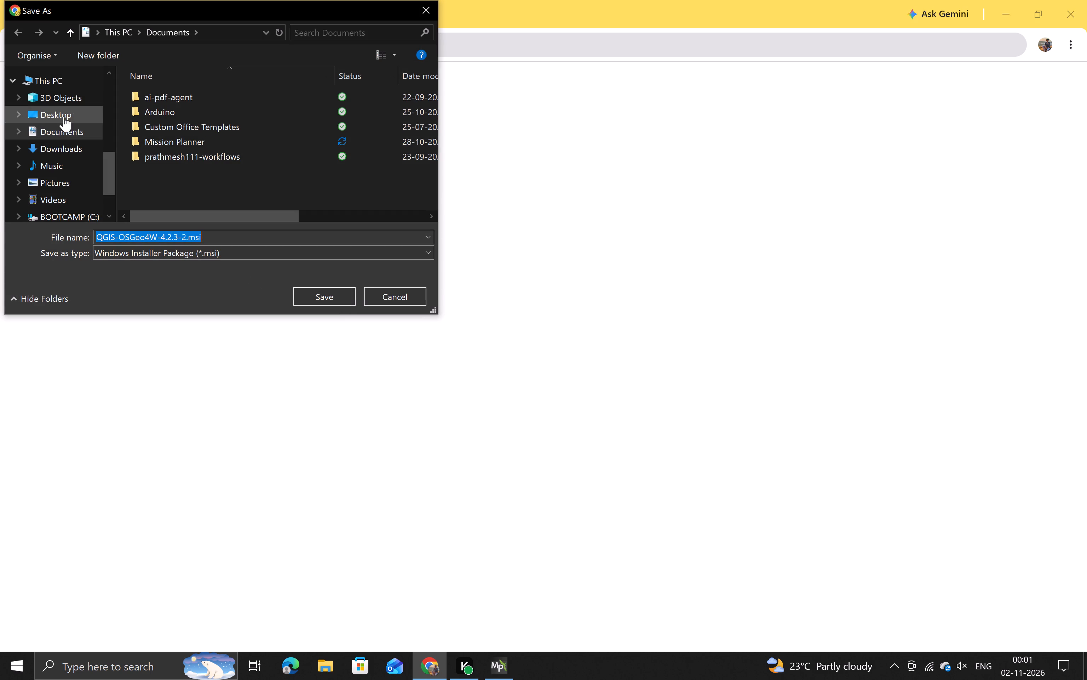
left_click(63, 147)
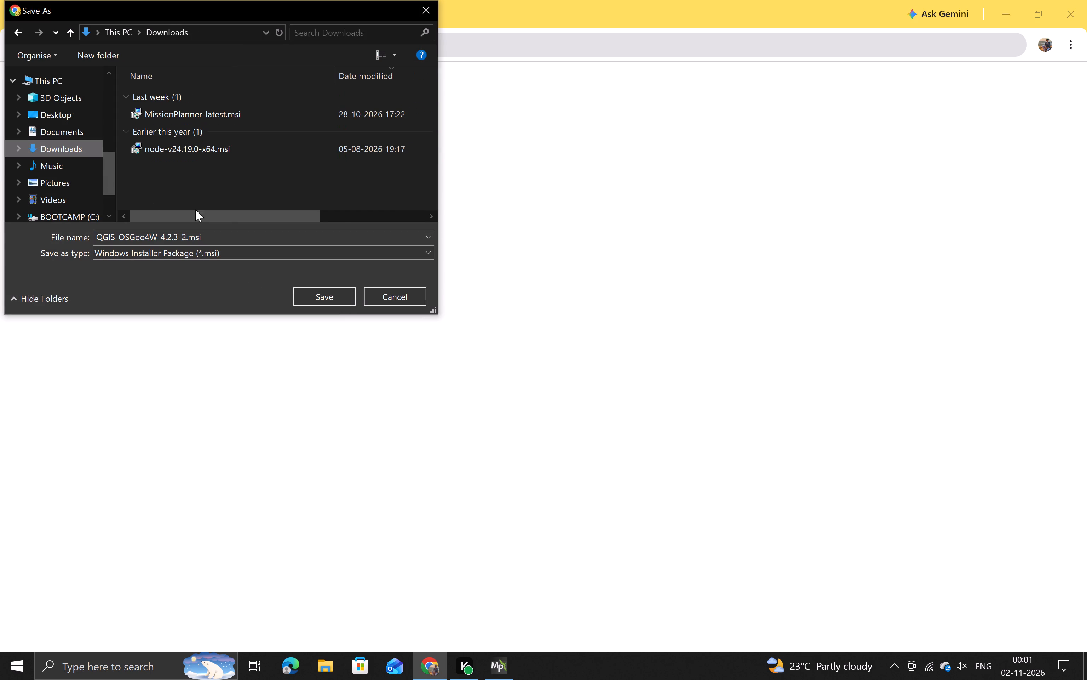
left_click(304, 301)
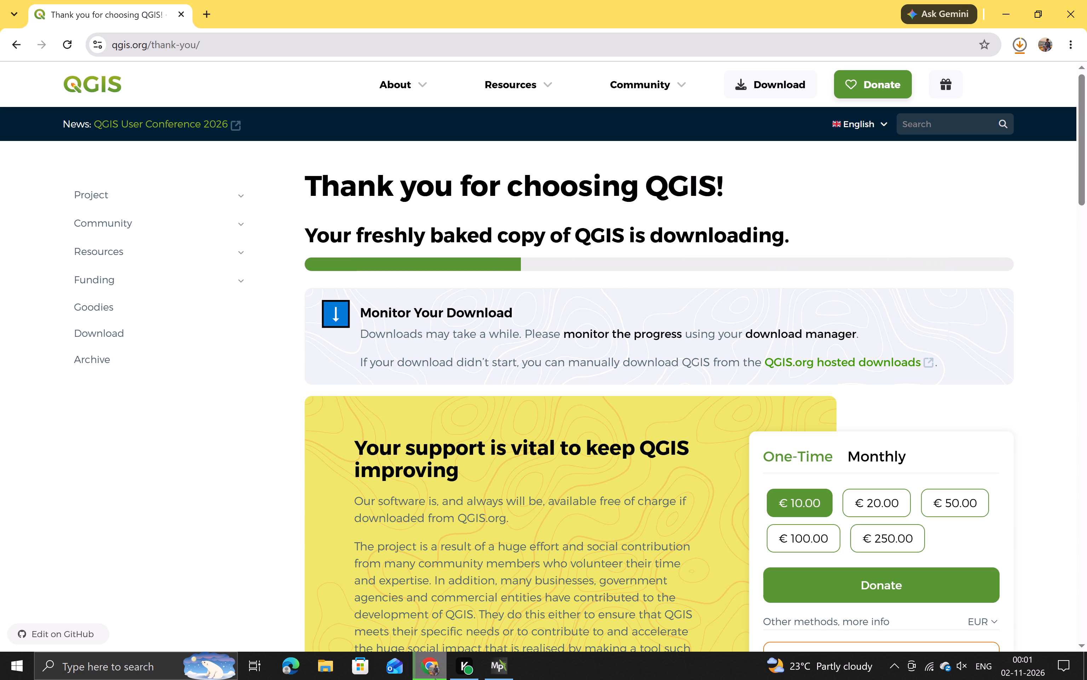
Switch to Mission Planner and maximize its window.
left_click(498, 666)
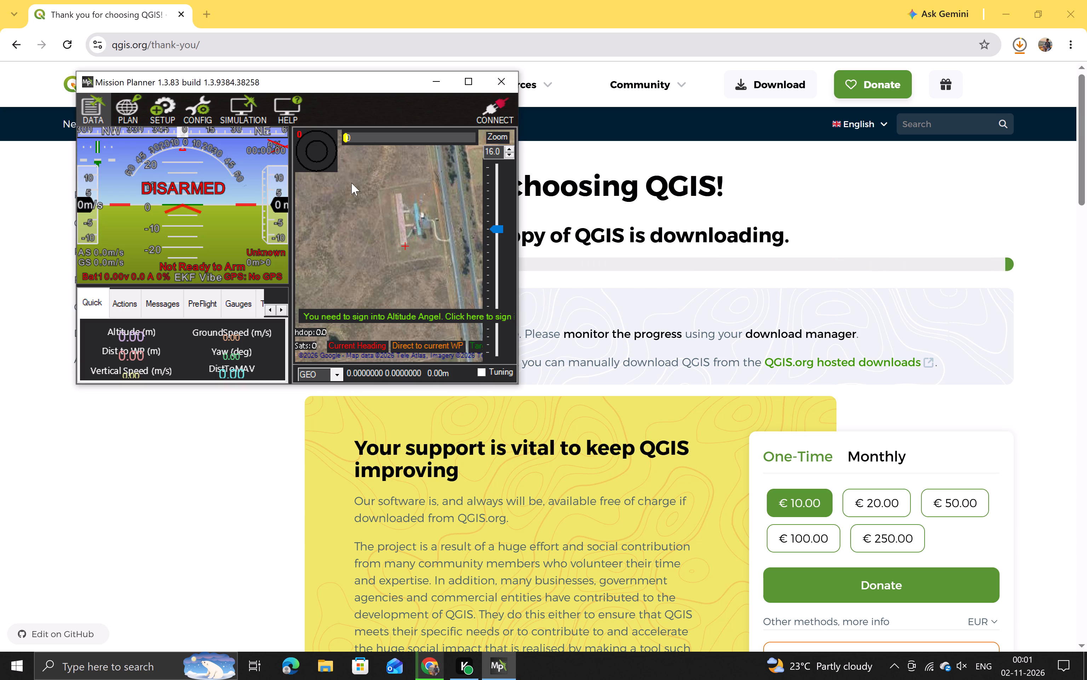
left_click(463, 77)
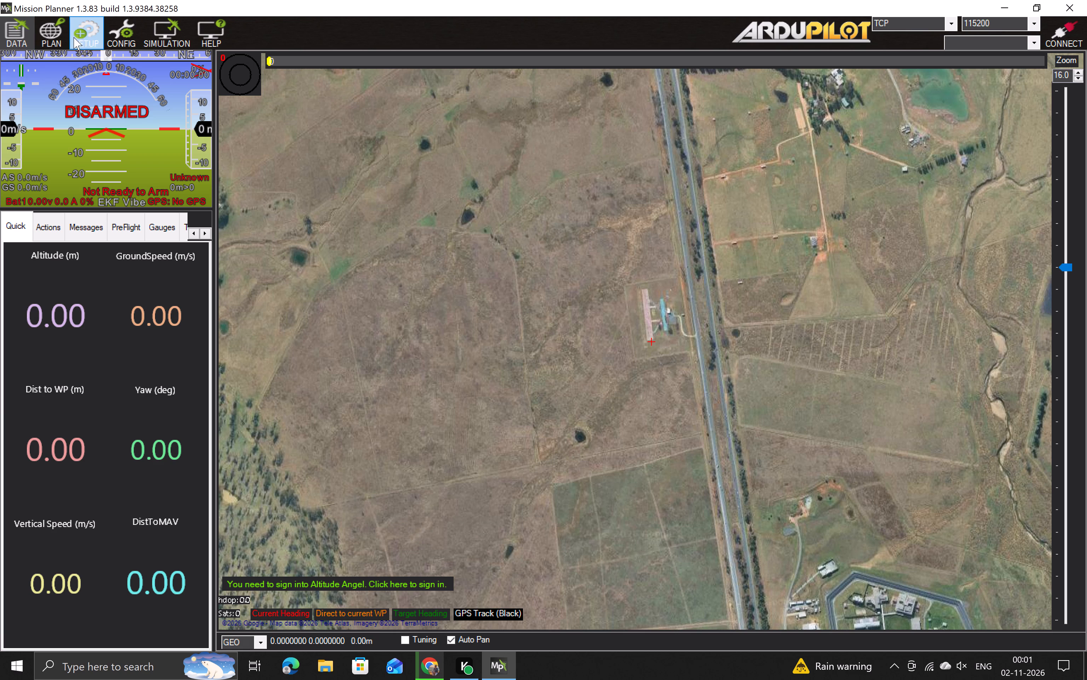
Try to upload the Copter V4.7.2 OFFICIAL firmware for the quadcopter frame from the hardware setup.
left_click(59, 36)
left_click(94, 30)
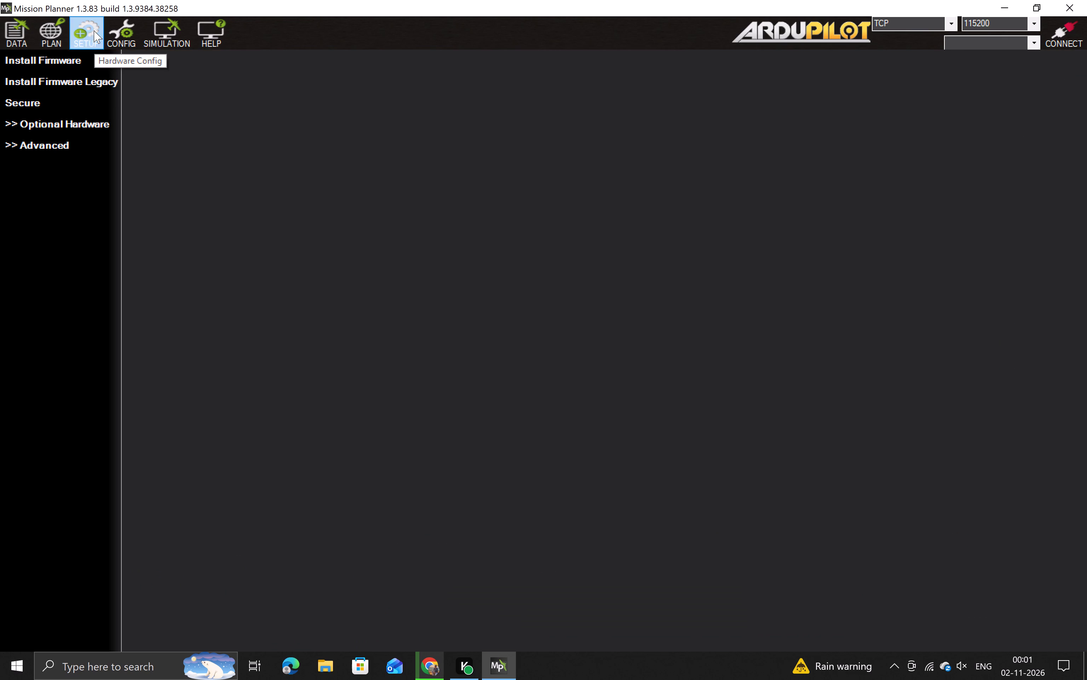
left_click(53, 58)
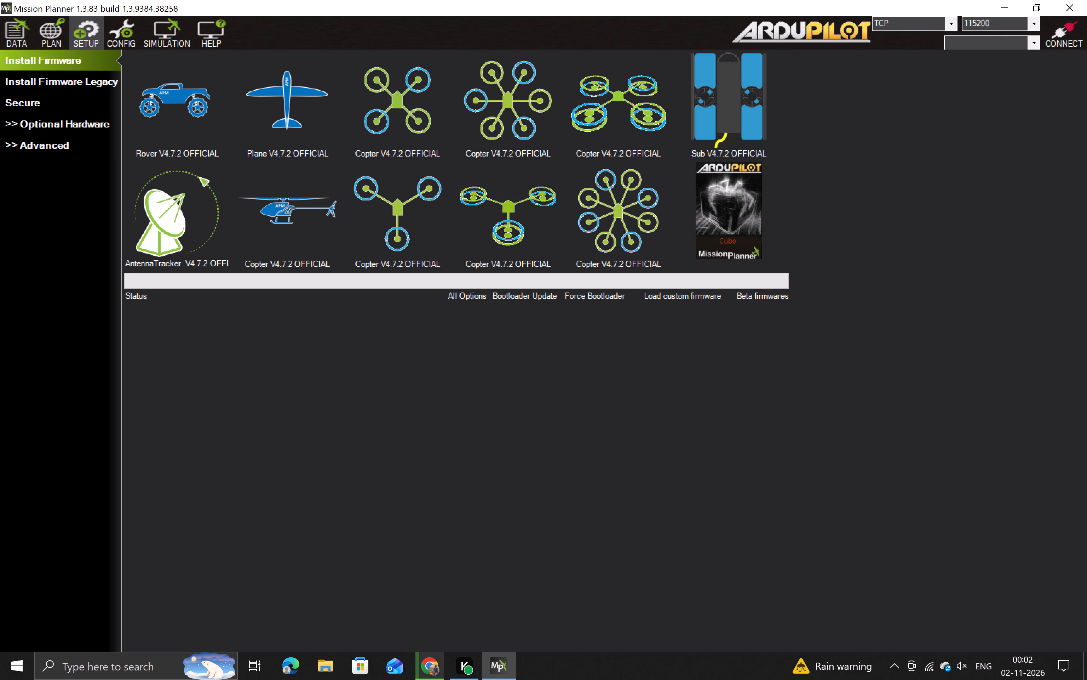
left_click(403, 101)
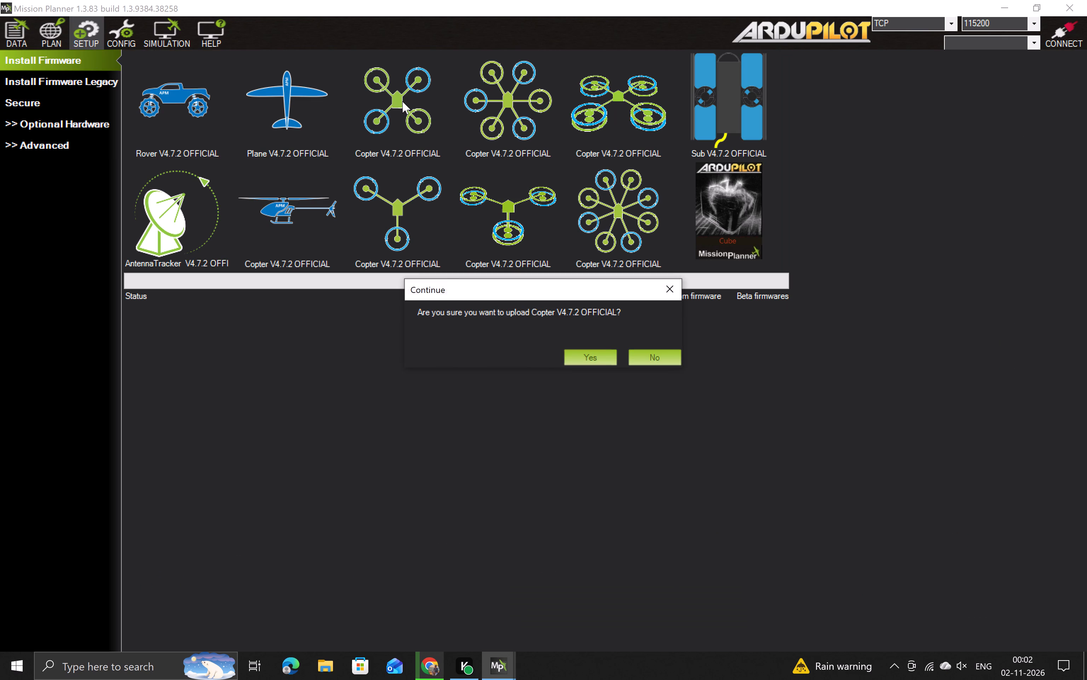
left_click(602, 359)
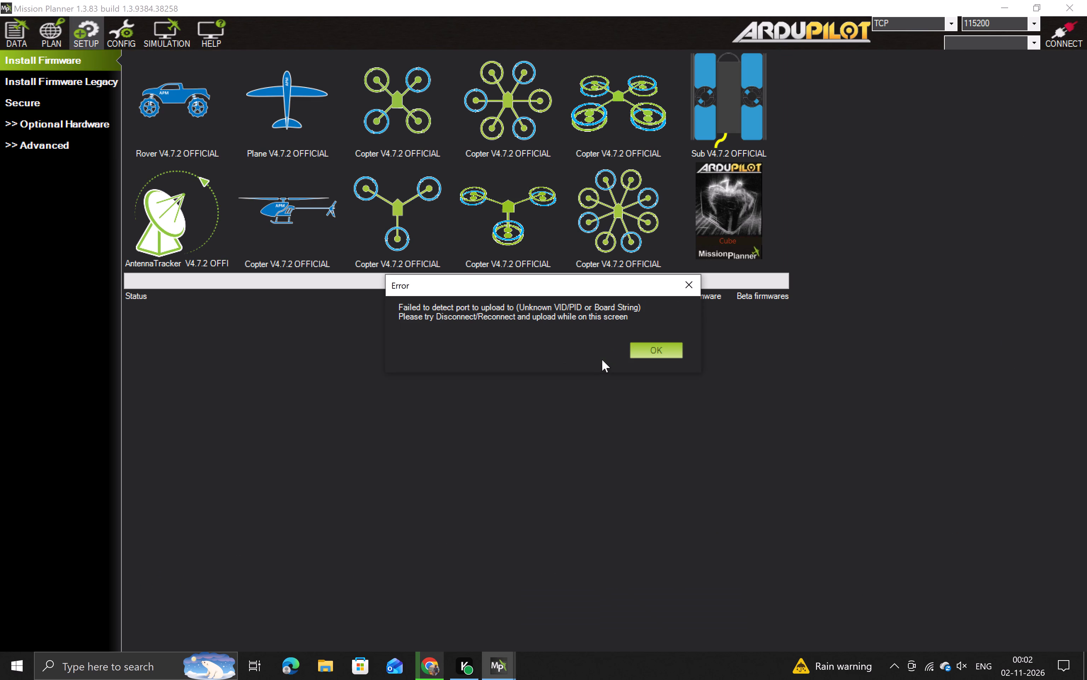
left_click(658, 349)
Look through the legacy firmware, optional hardware and RTK/GPS Inject setup pages, and return to the flight data view.
left_click(64, 89)
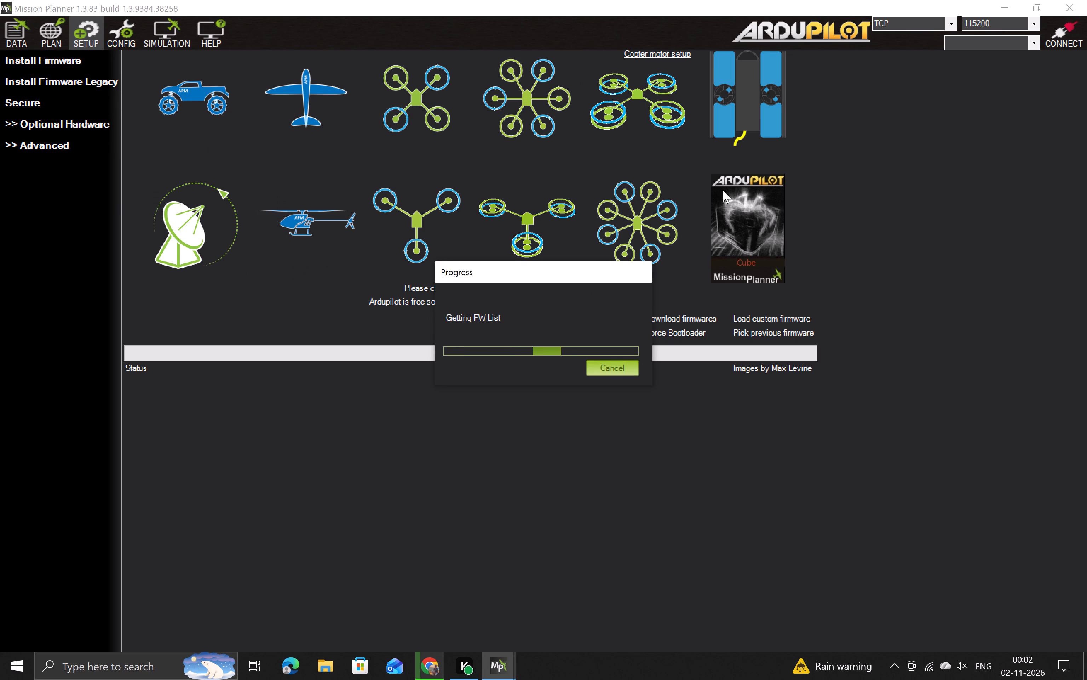
left_click(51, 103)
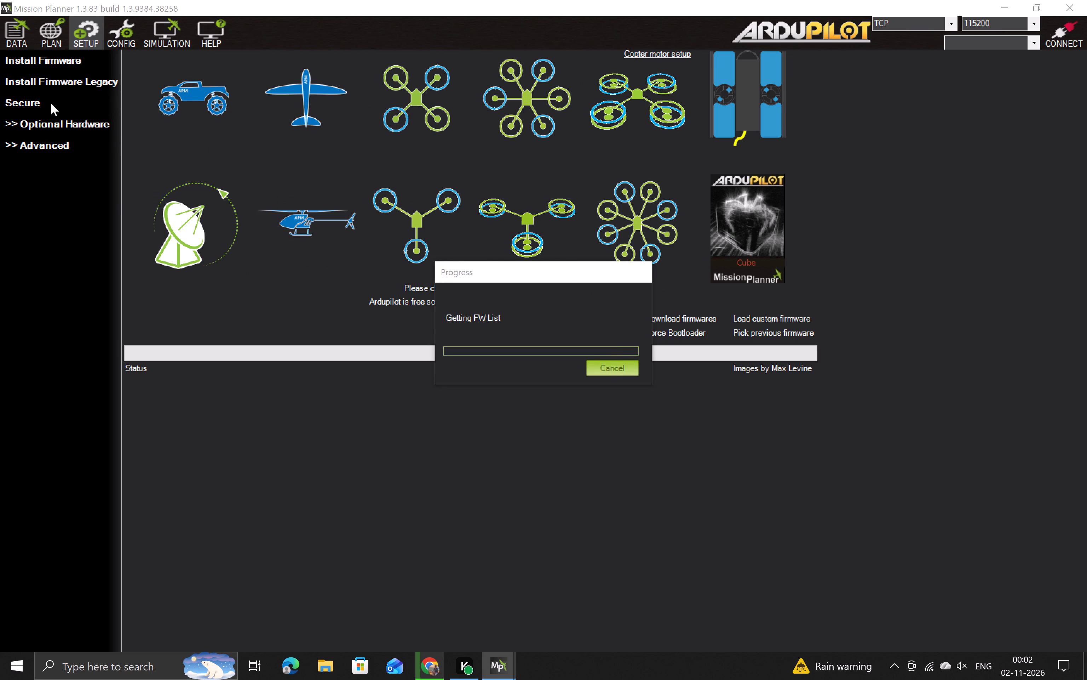
left_click(36, 121)
left_click(601, 372)
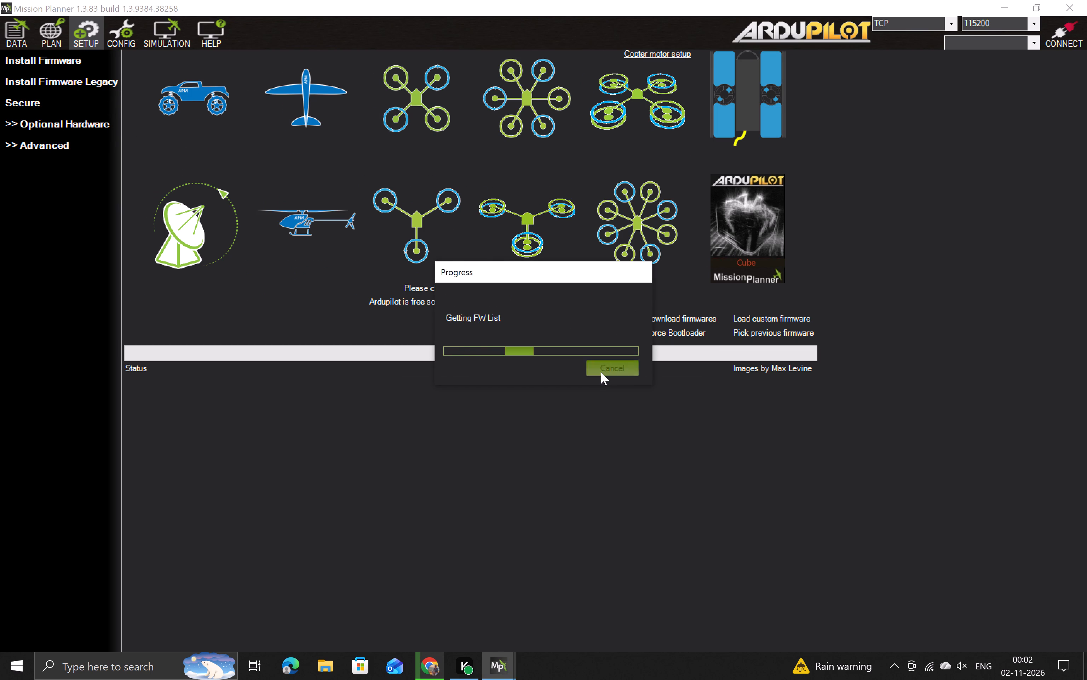
left_click(64, 123)
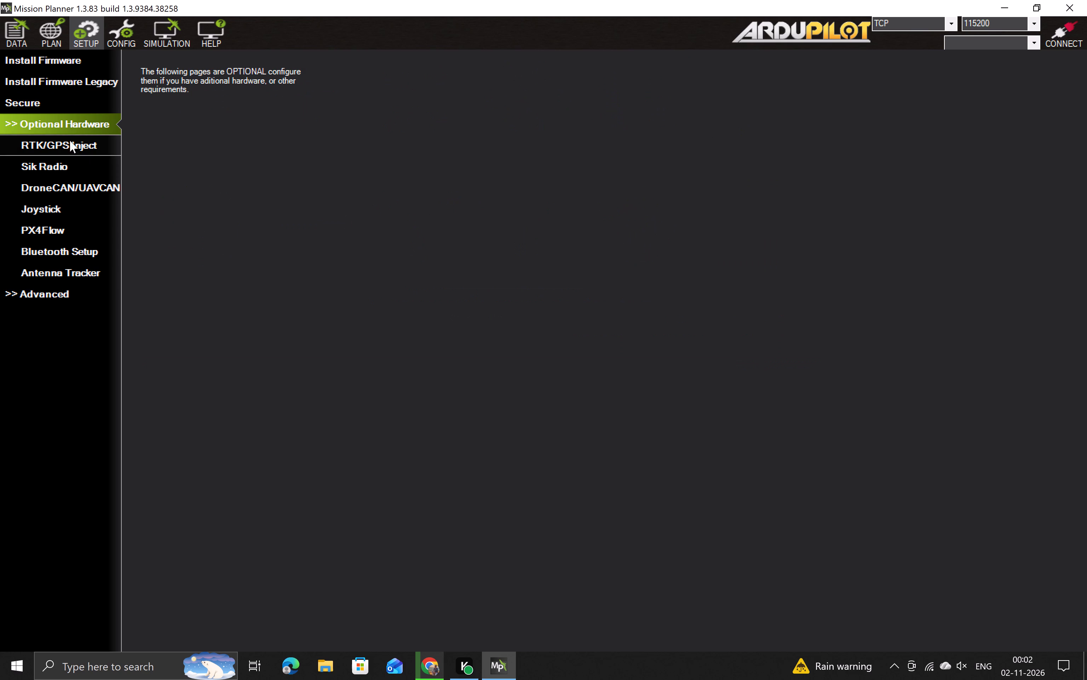
left_click(71, 143)
left_click(70, 166)
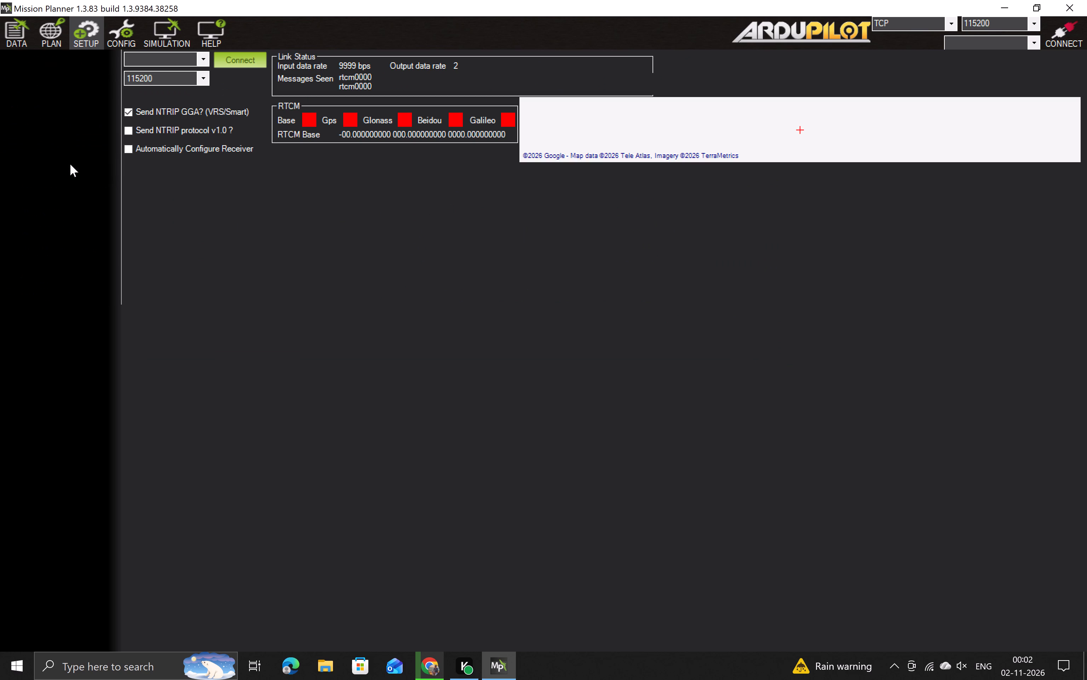
left_click(22, 27)
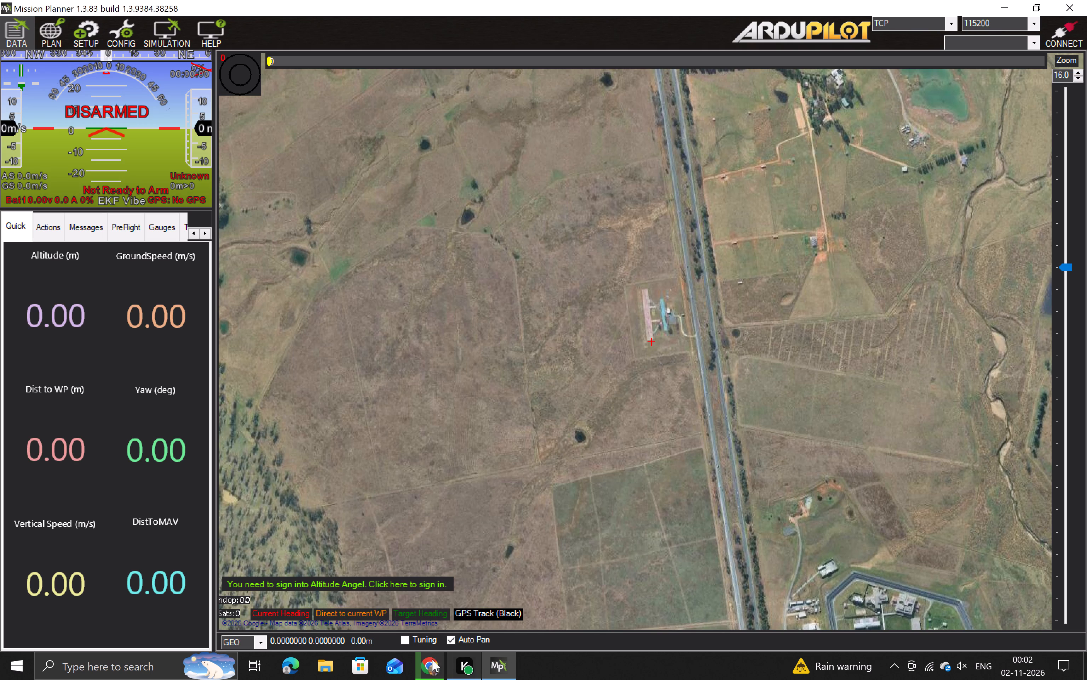
Check the QGIS installer's download progress in Chrome, revisiting Mission Planner's Install Firmware page in between.
left_click(440, 660)
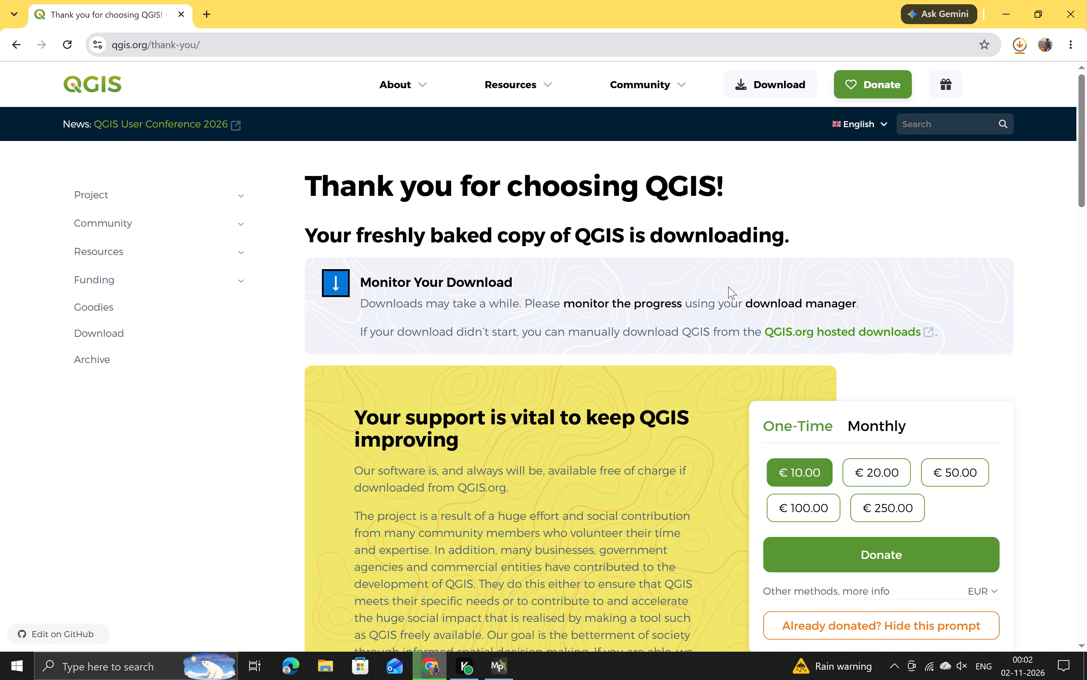
left_click(1021, 48)
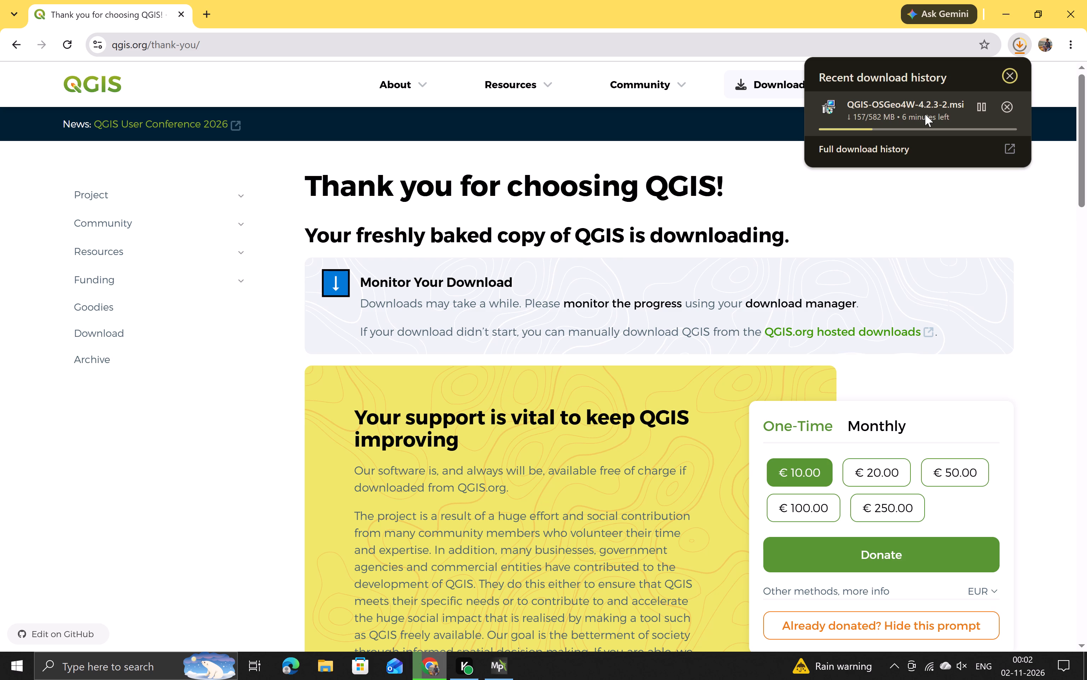
left_click(507, 659)
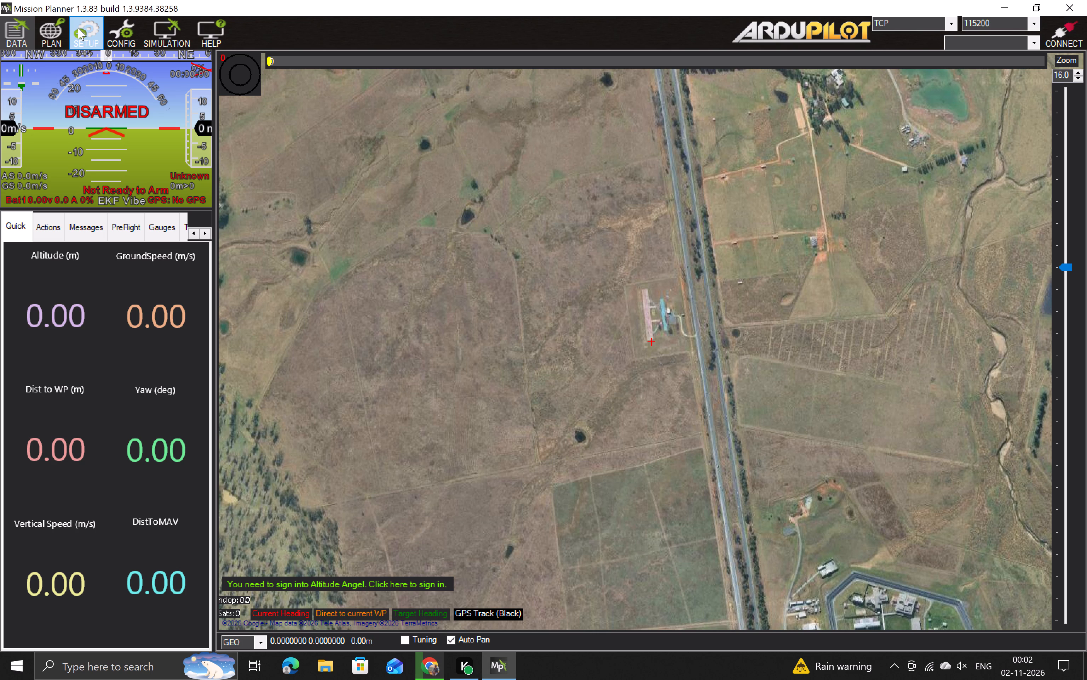
left_click(78, 28)
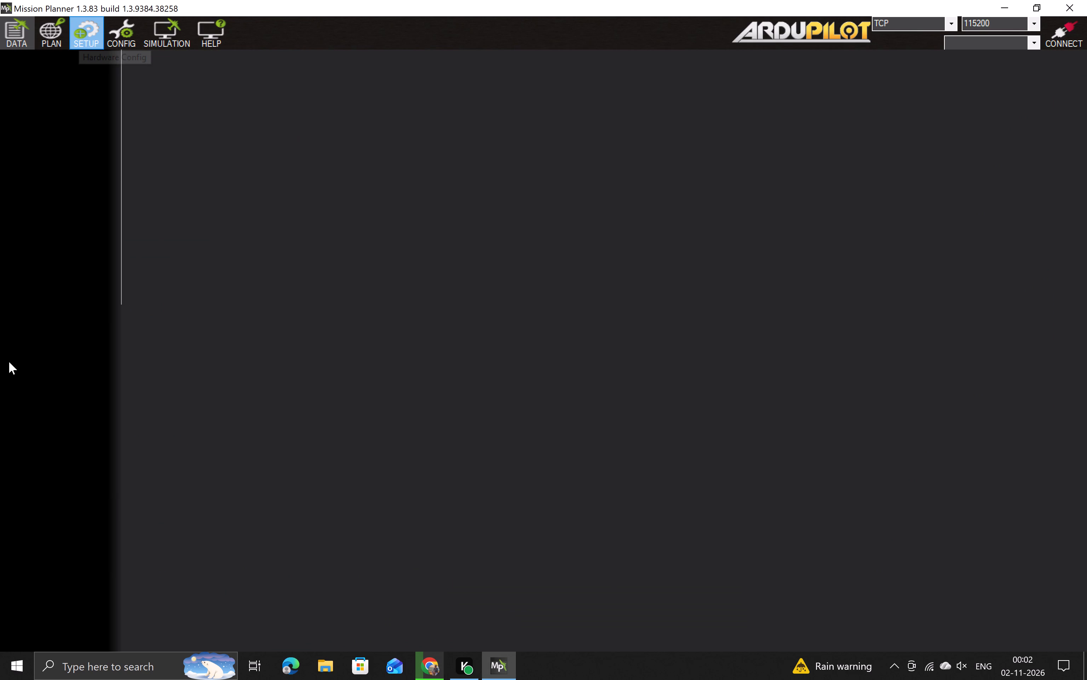
left_click(67, 57)
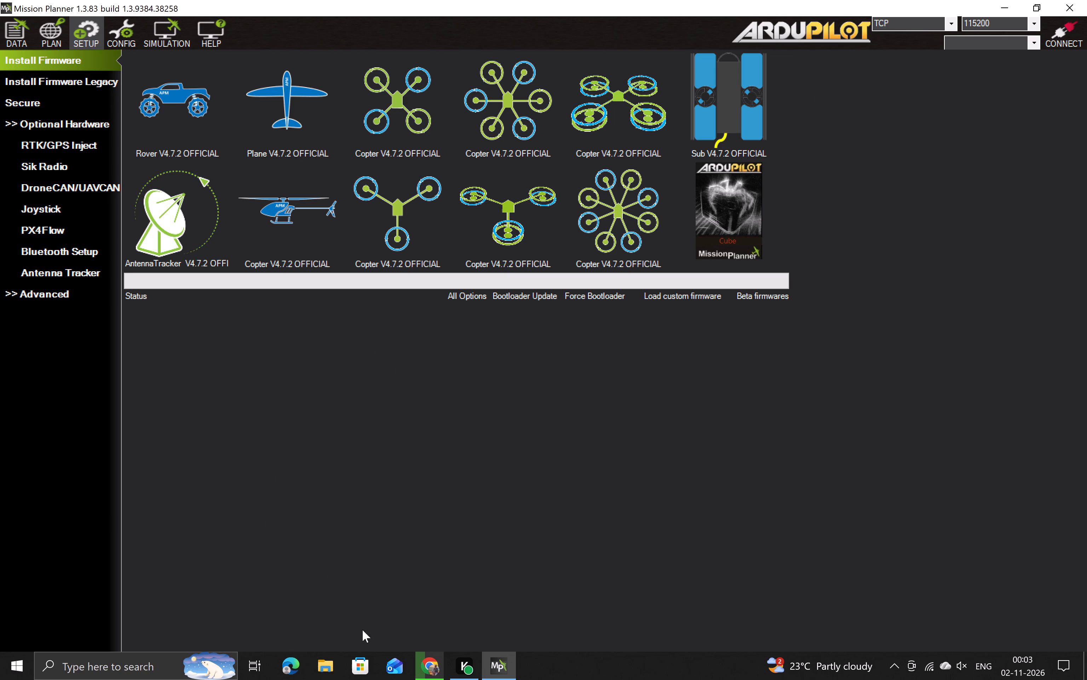
left_click(437, 671)
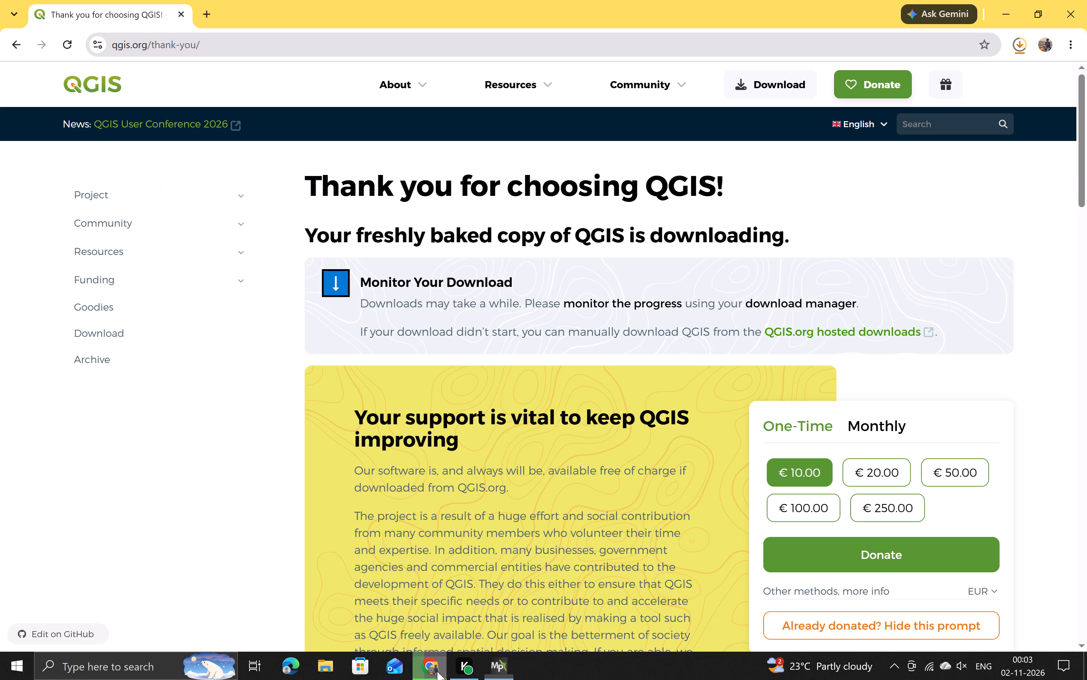
left_click(1031, 42)
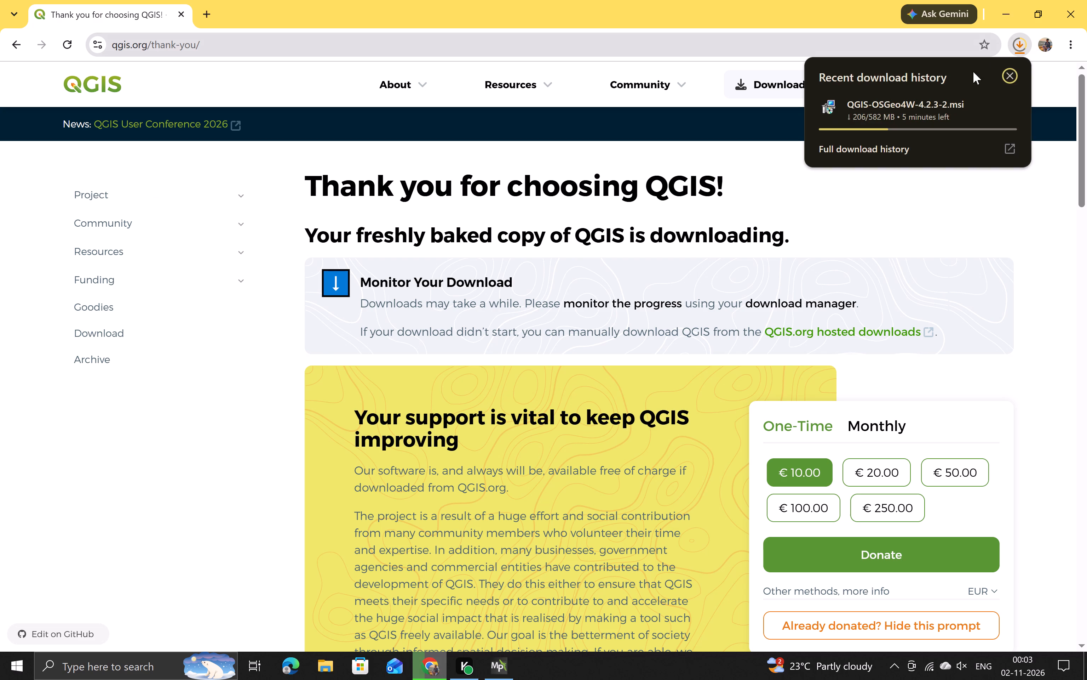
Switch to Mission Planner and start a Multirotor simulation using the quad model.
left_click(491, 670)
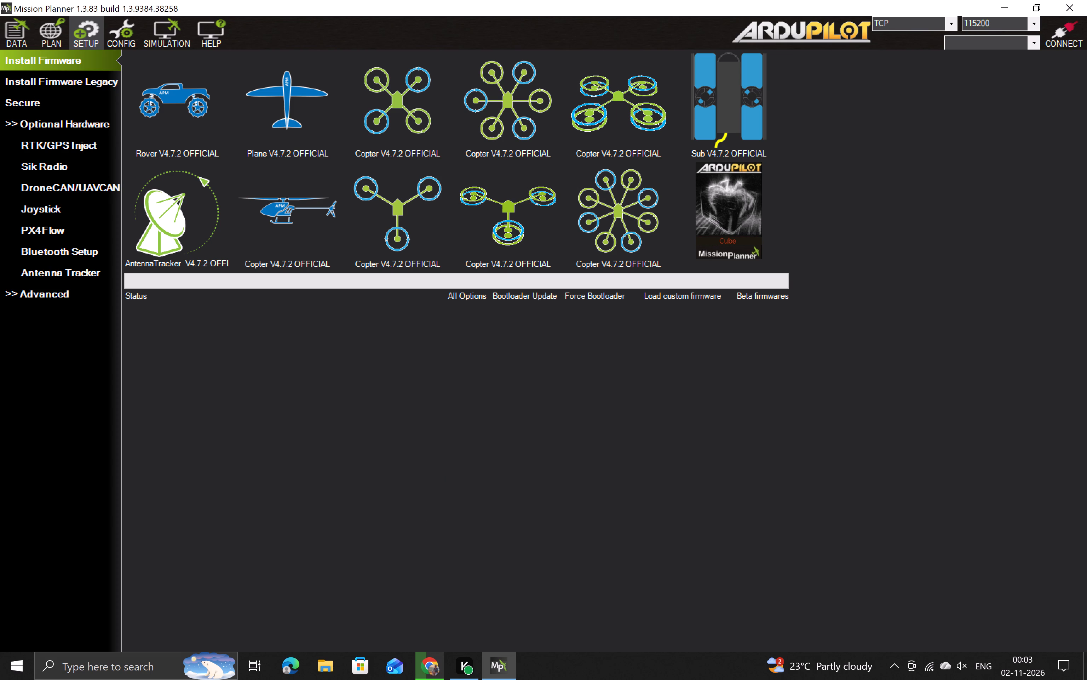
left_click(168, 38)
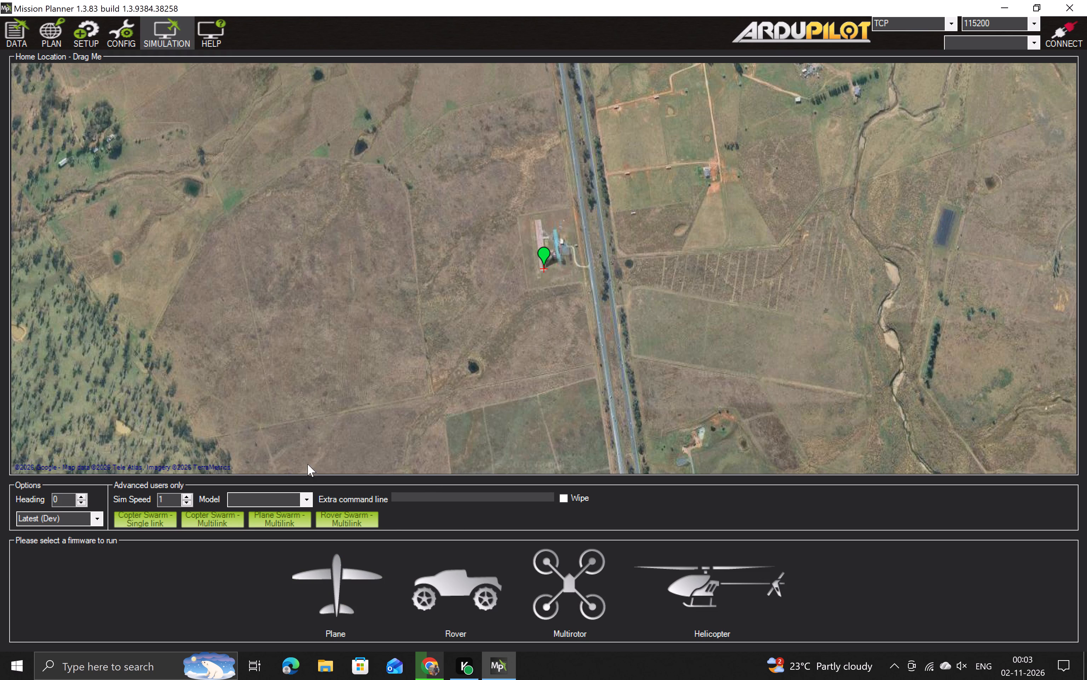
left_click(304, 495)
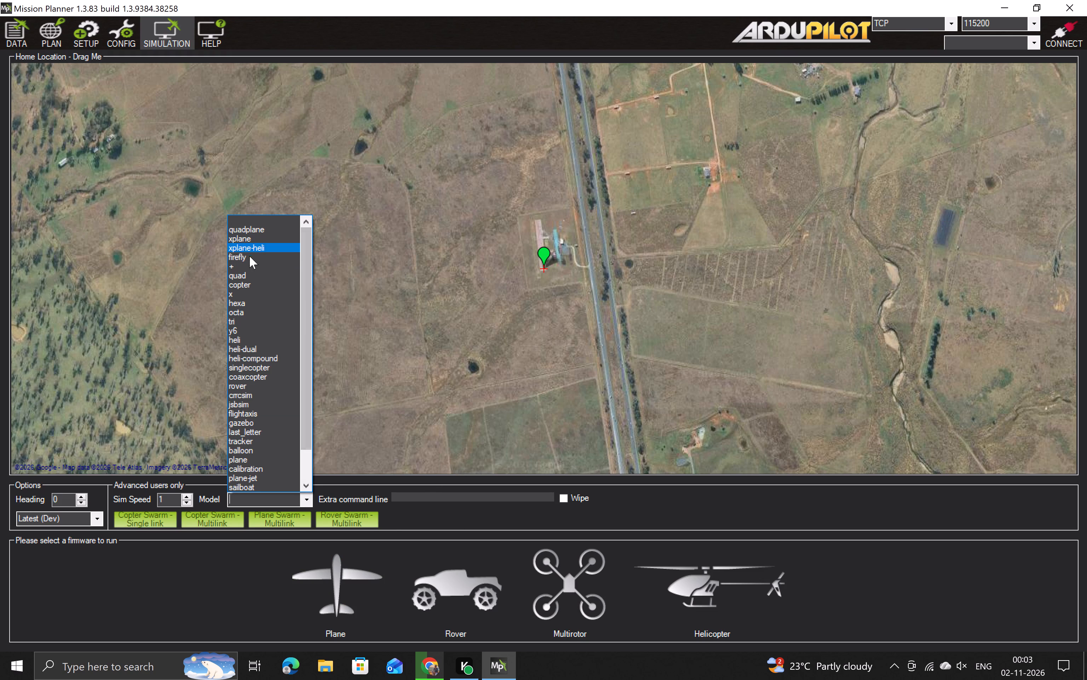
left_click(249, 277)
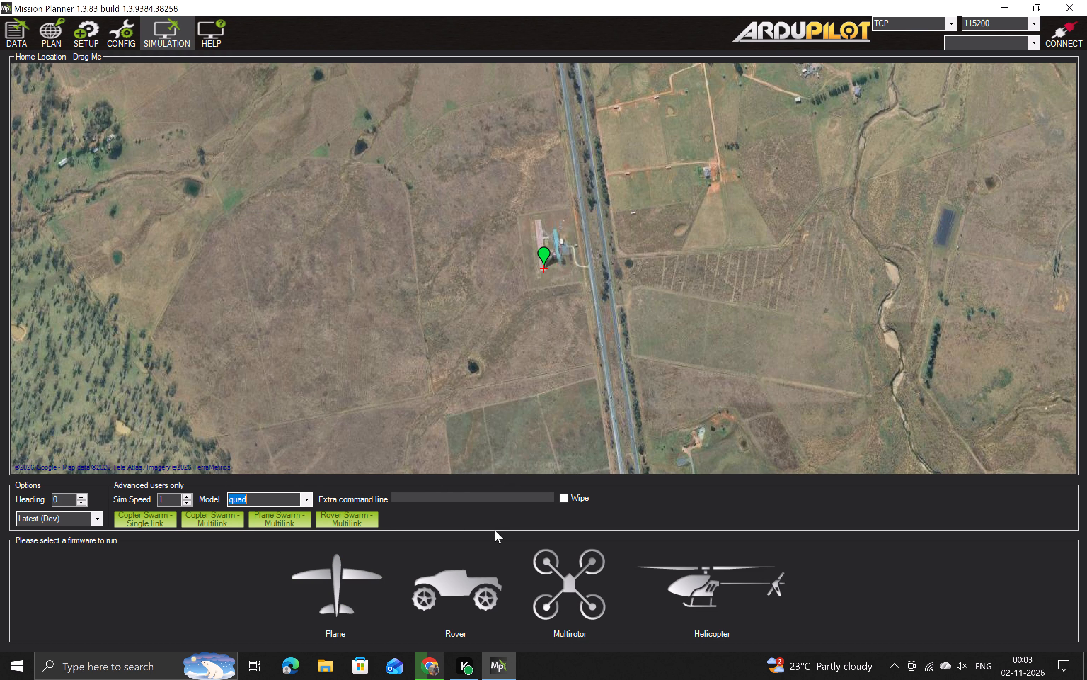
left_click(544, 605)
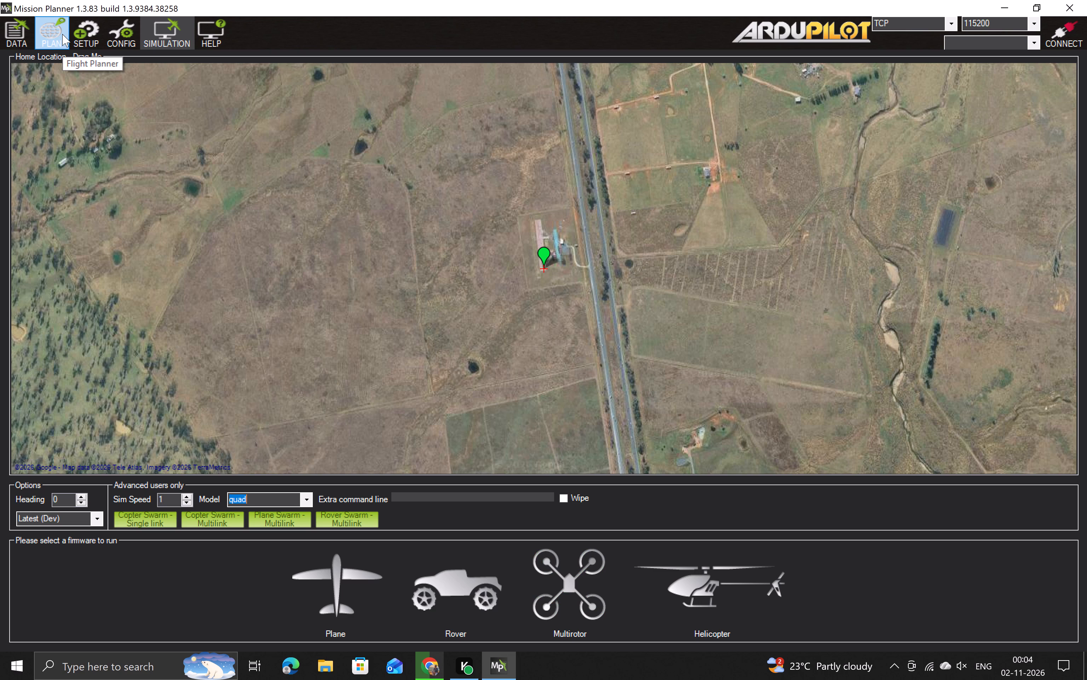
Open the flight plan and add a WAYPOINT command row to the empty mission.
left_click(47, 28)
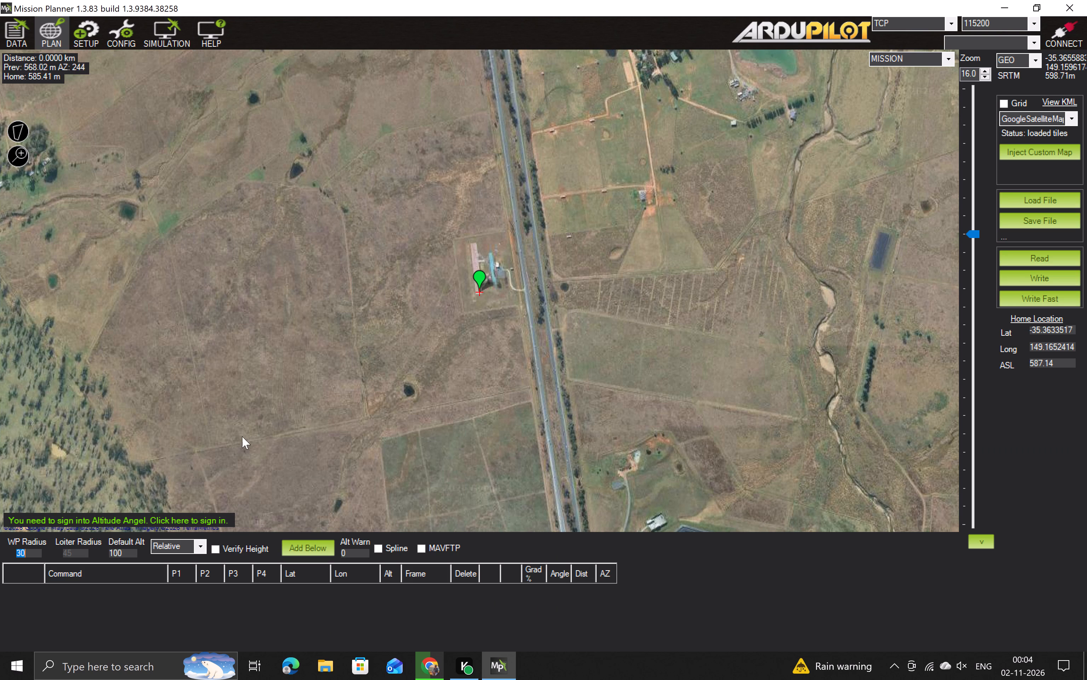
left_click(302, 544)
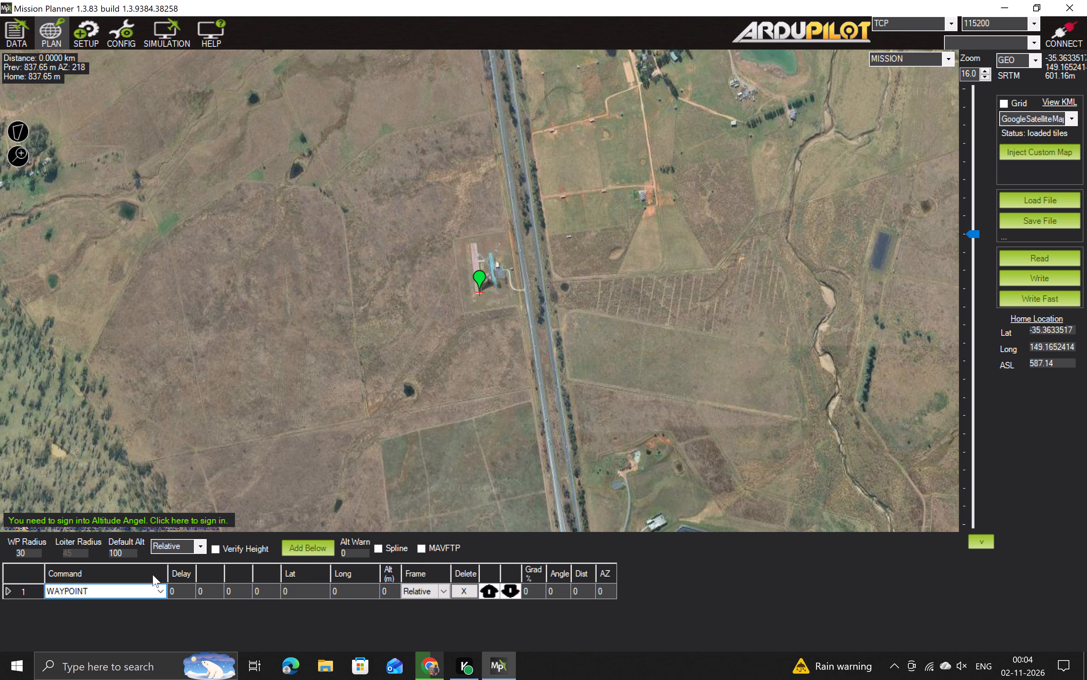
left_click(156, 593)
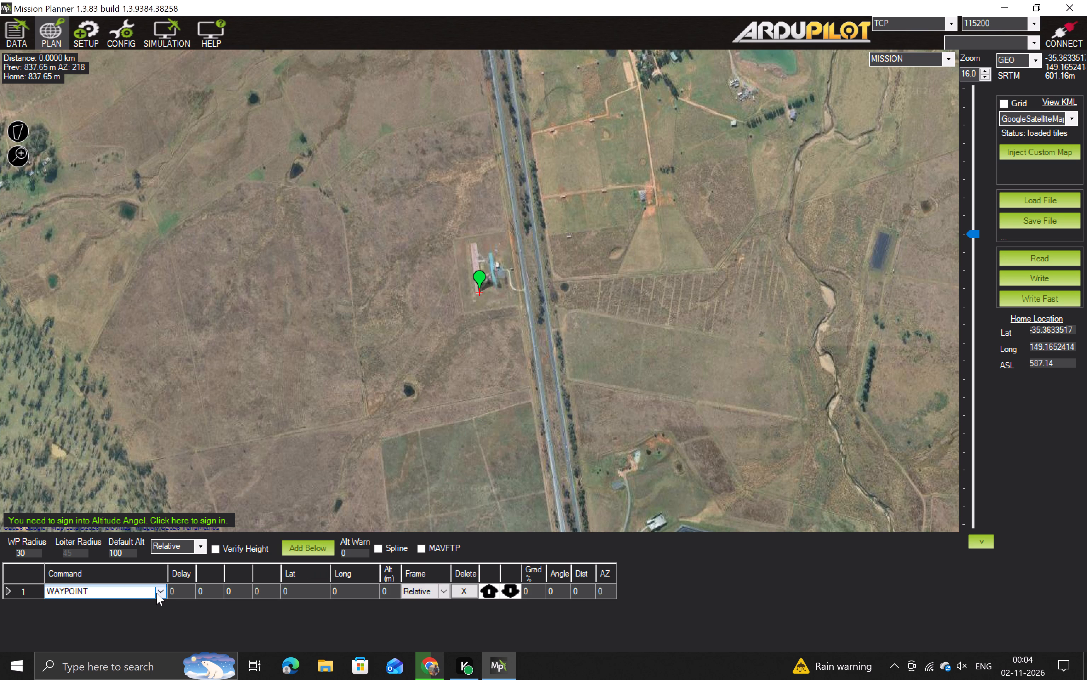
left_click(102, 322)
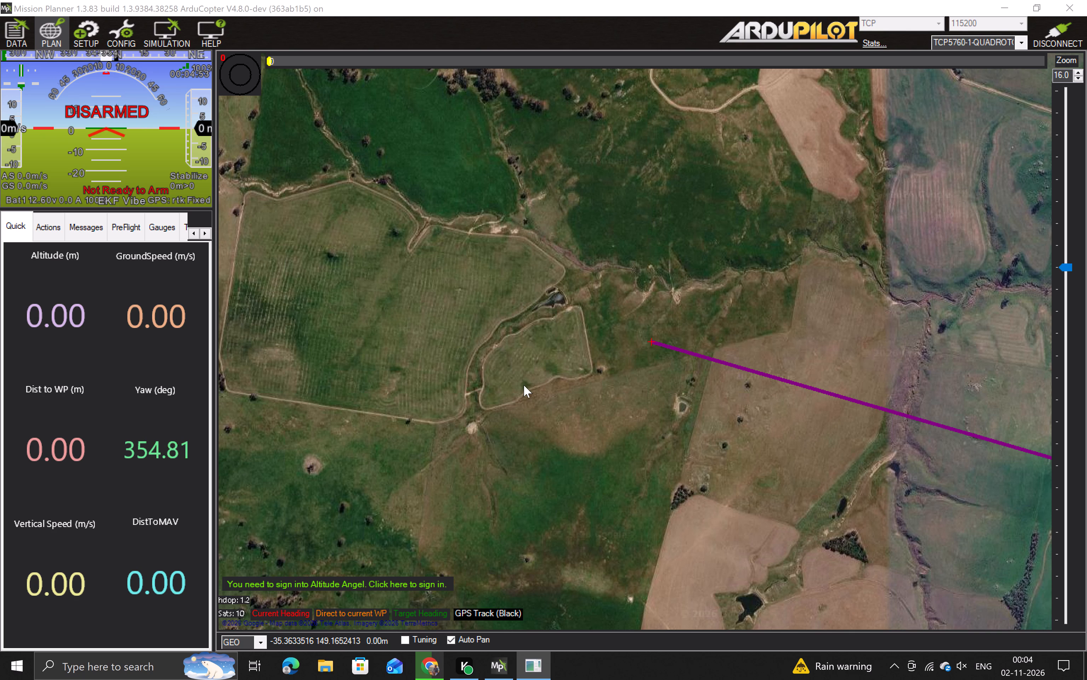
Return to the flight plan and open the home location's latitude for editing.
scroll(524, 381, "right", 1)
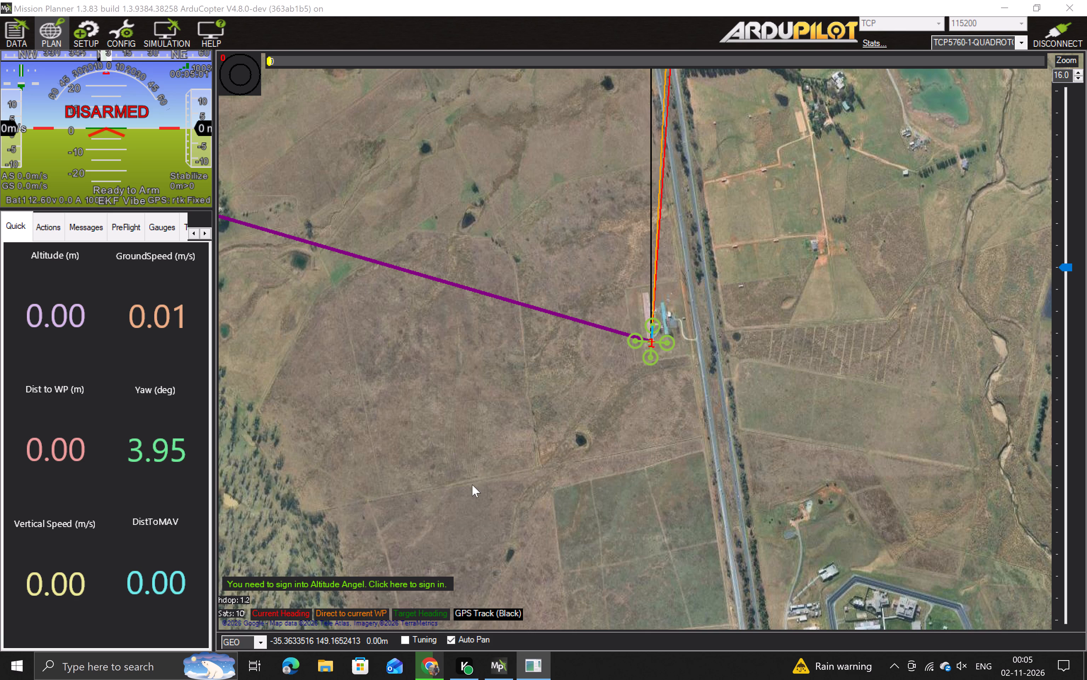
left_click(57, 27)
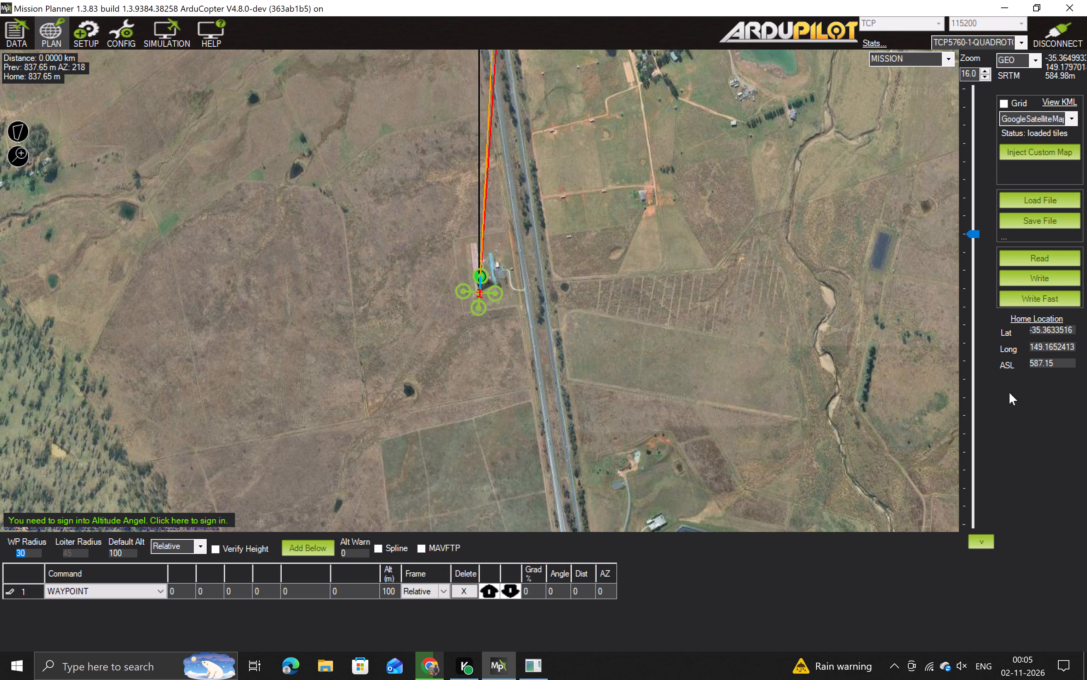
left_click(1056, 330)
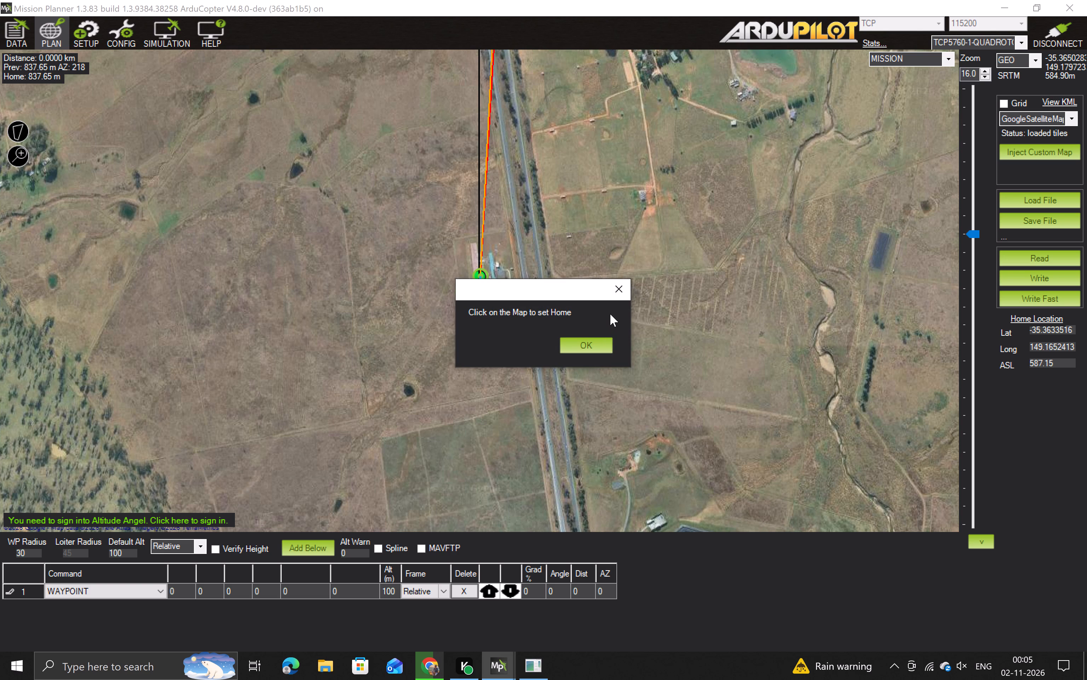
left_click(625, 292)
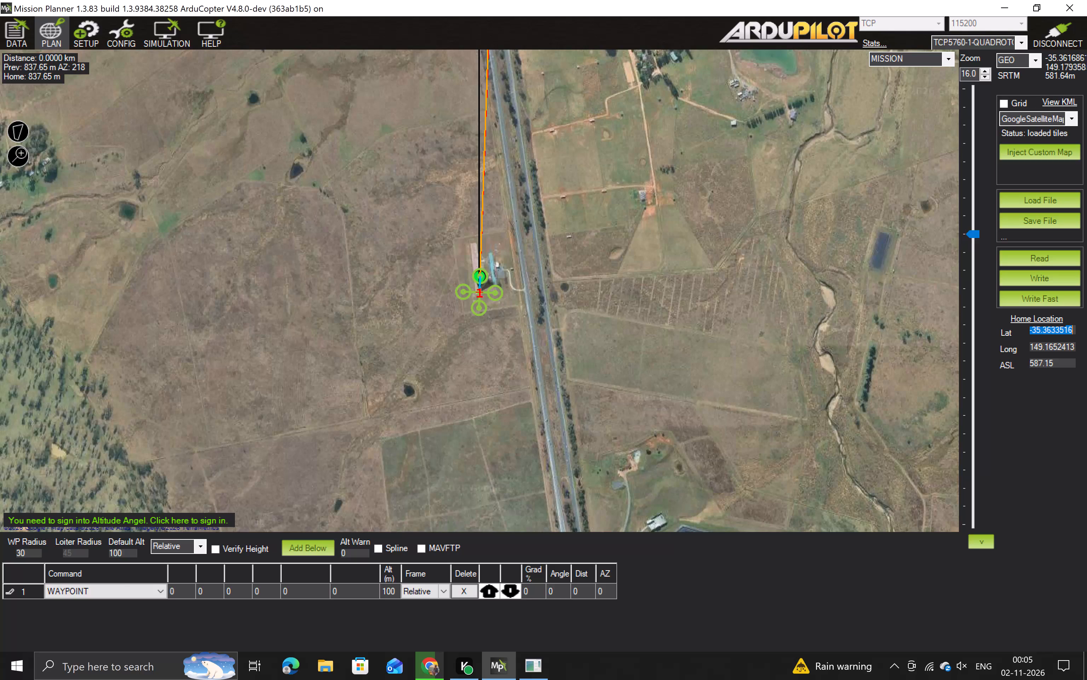
Close Mission Planner and launch it again from the Windows search.
left_click(1078, 0)
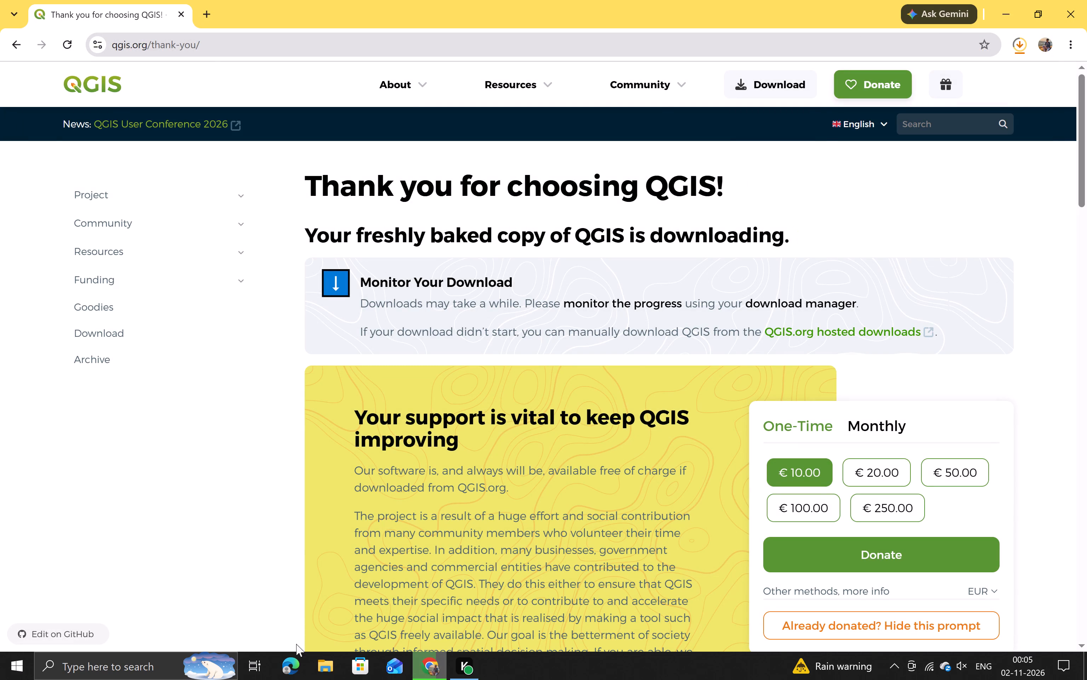
left_click(143, 663)
type("mi")
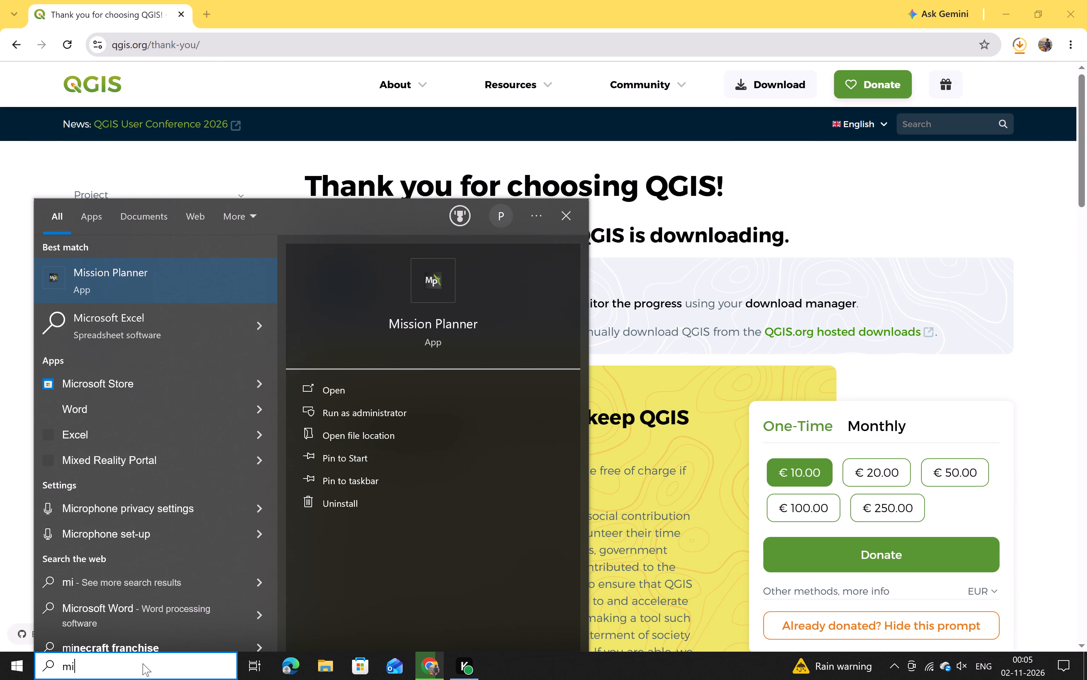
double_click(136, 269)
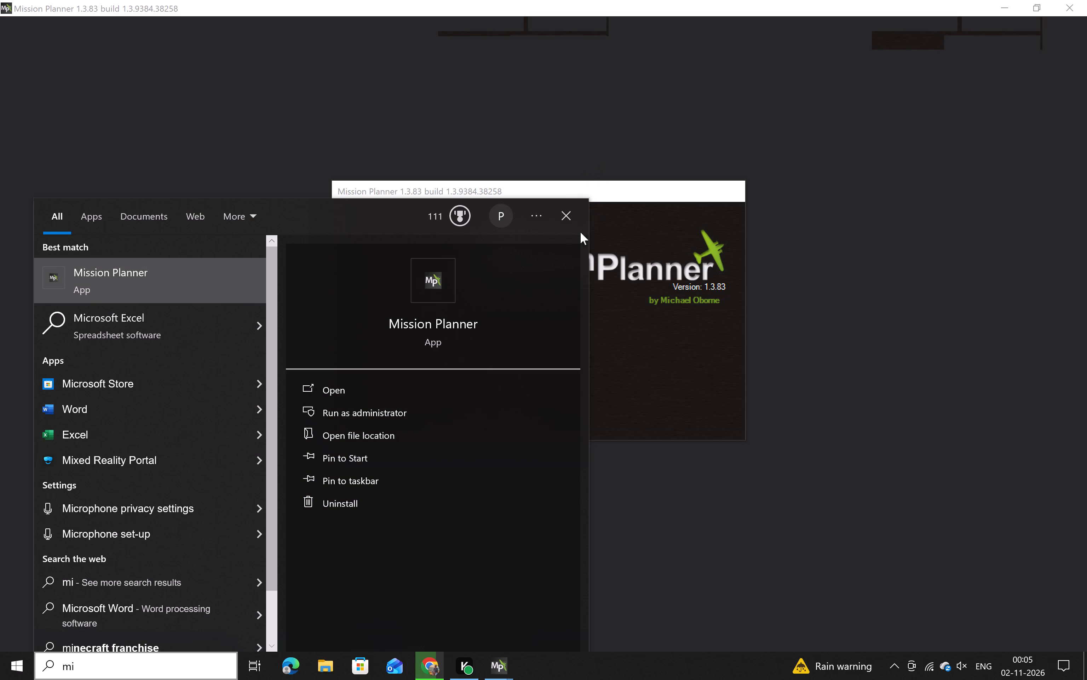
left_click(565, 217)
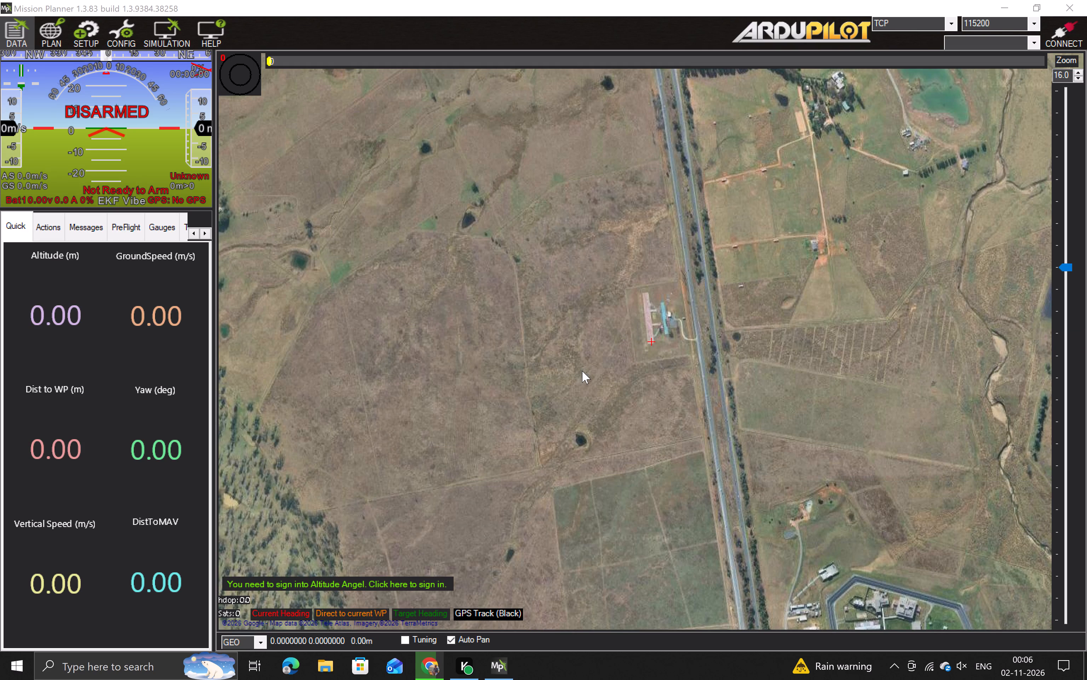
Start a Multirotor simulation using the quad model.
left_click(151, 31)
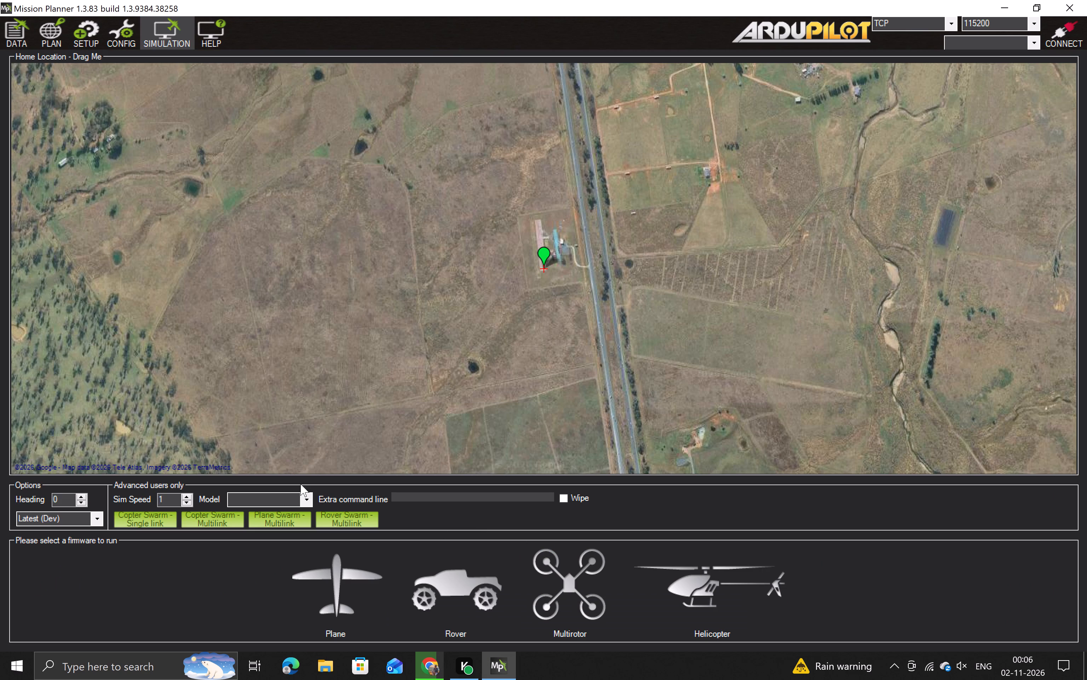
left_click(309, 495)
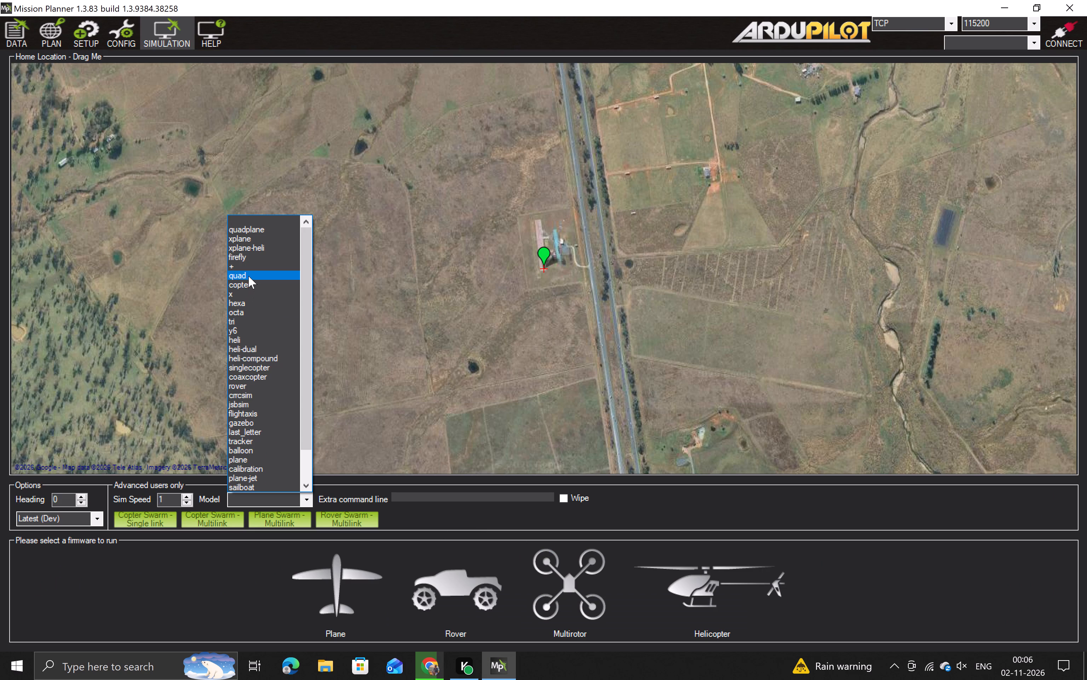
left_click(248, 275)
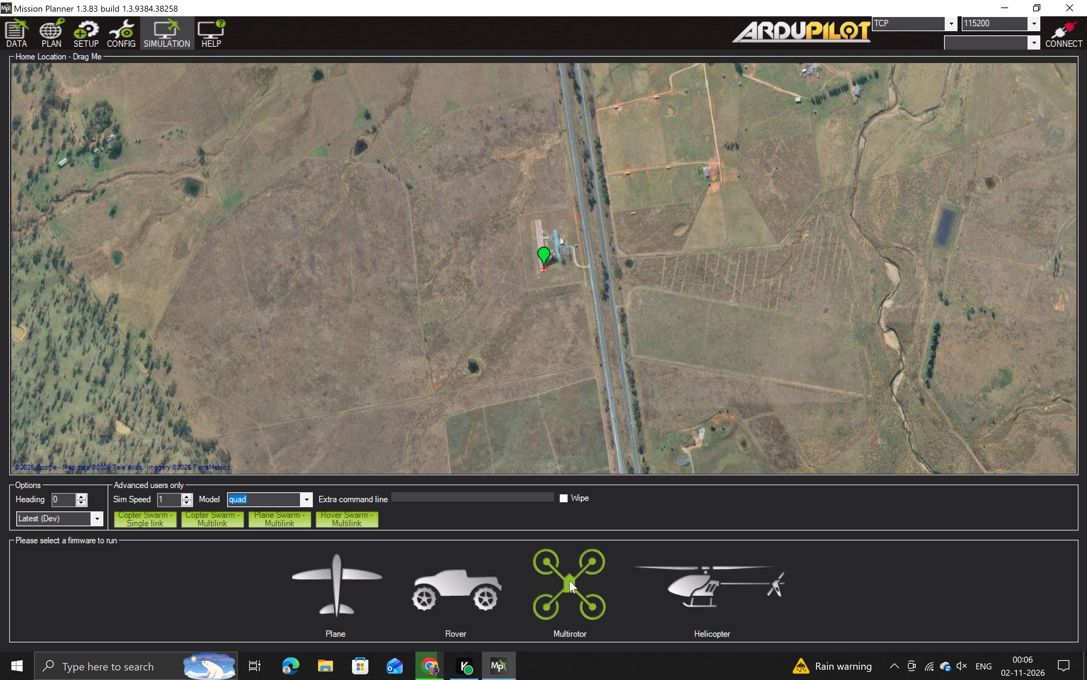
left_click(569, 580)
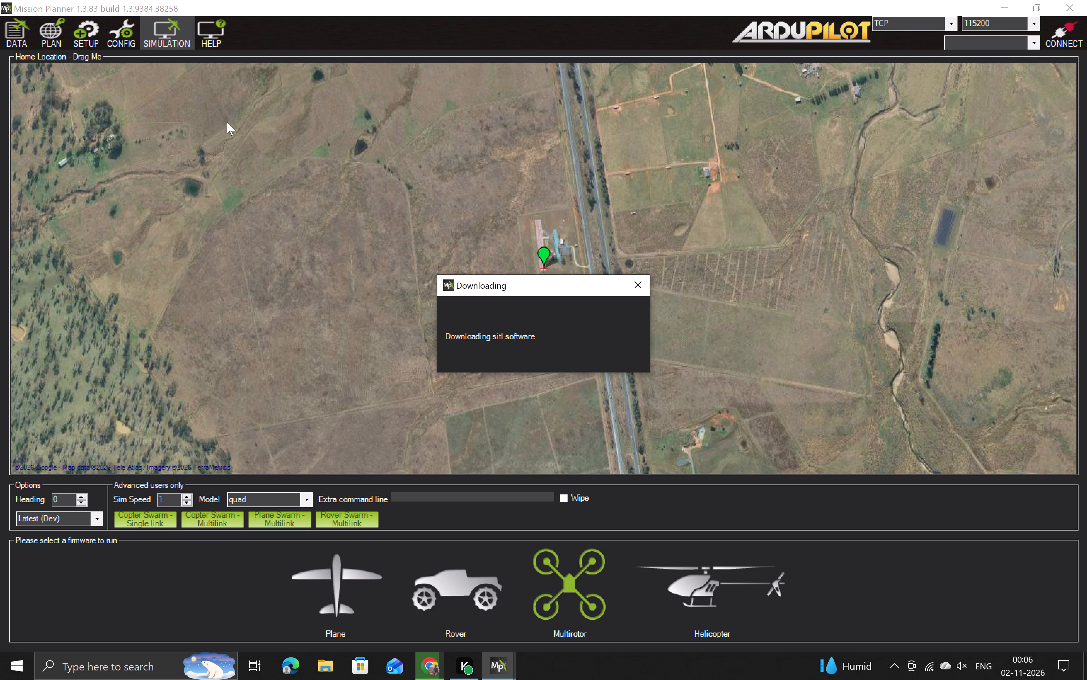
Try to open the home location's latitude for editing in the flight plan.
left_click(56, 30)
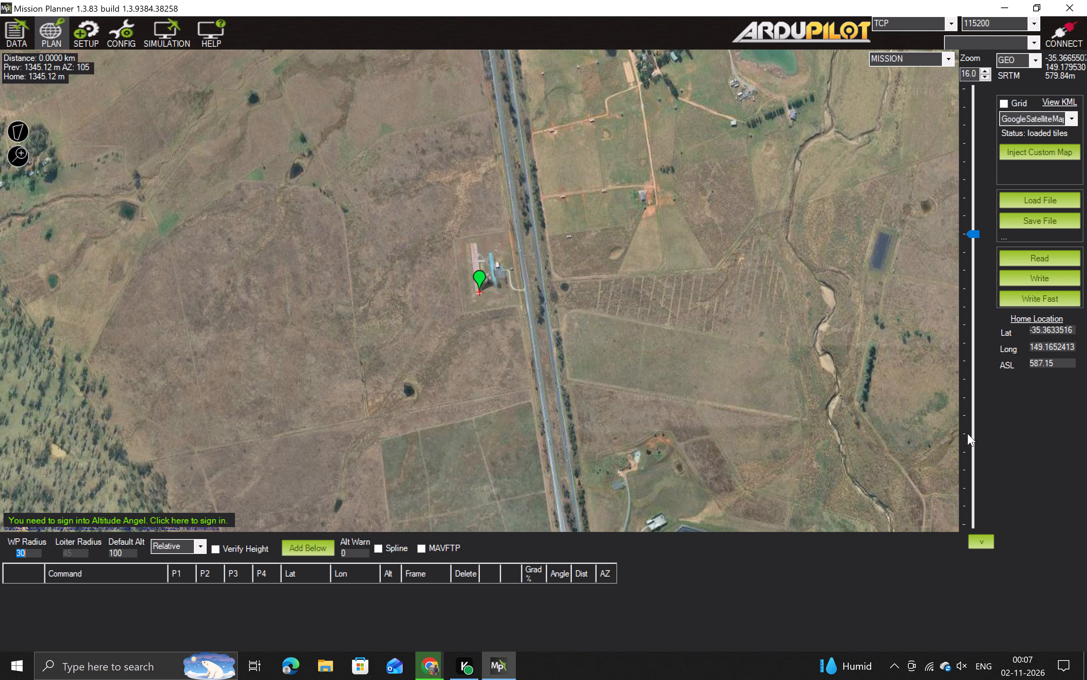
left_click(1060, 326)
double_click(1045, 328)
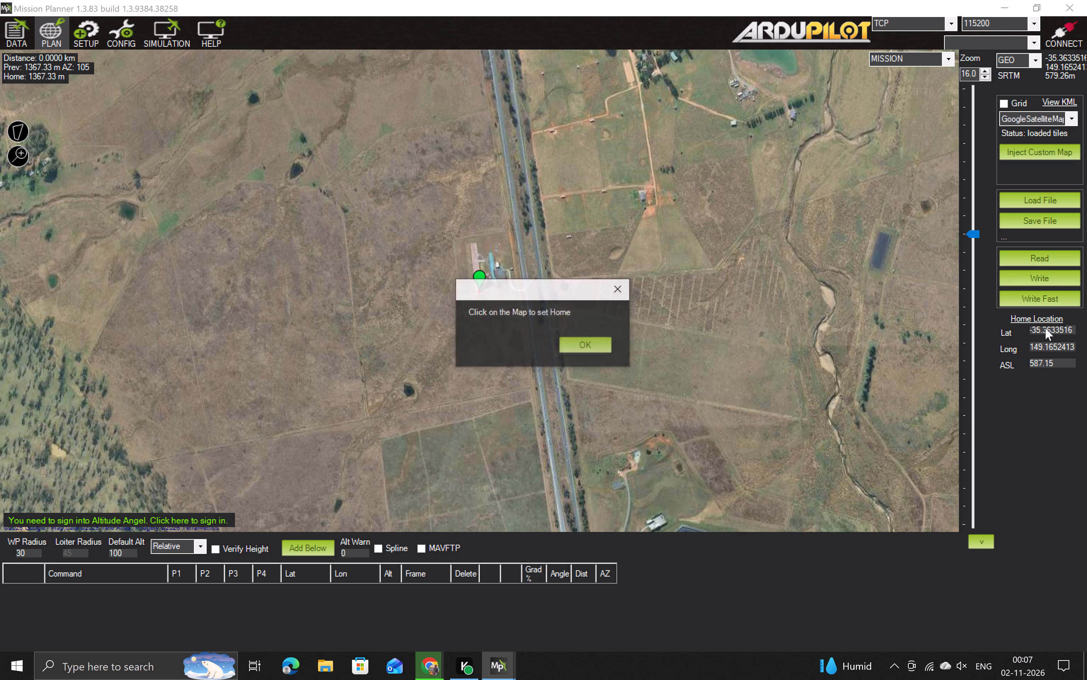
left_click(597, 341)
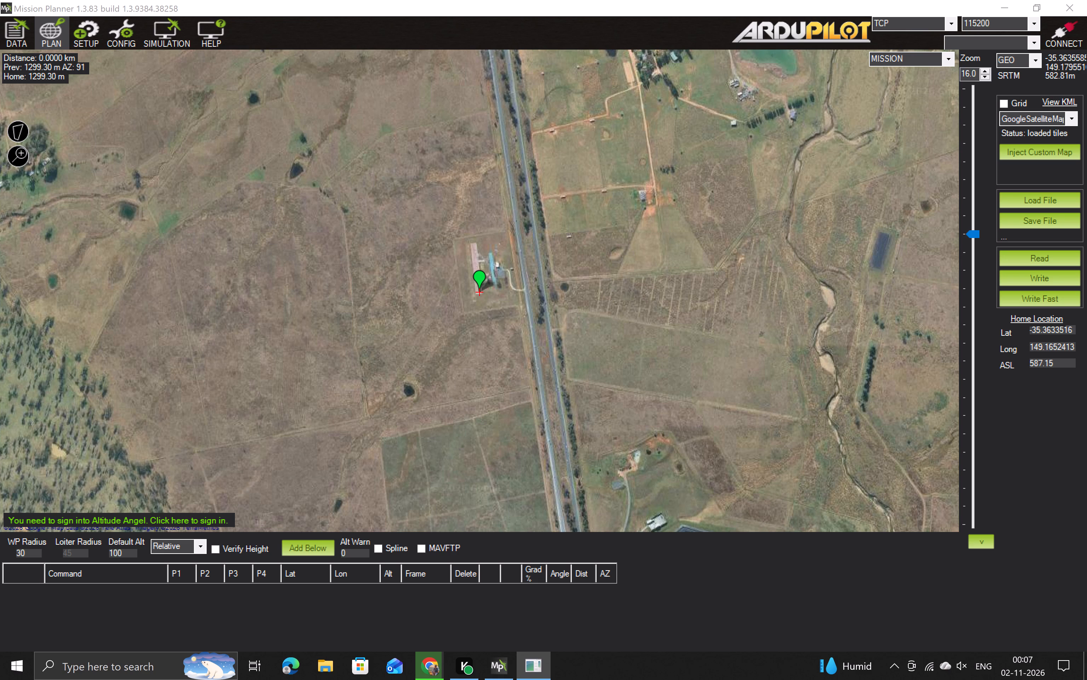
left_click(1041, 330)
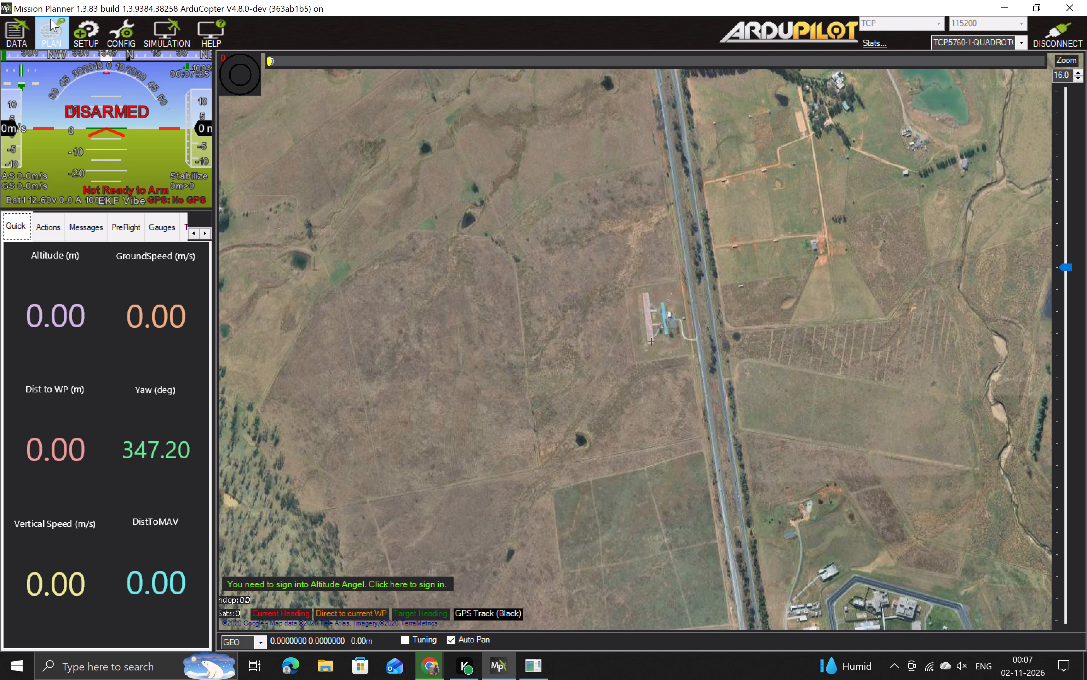
In the flight plan, set the home location's latitude to 20.33396324.
left_click(51, 31)
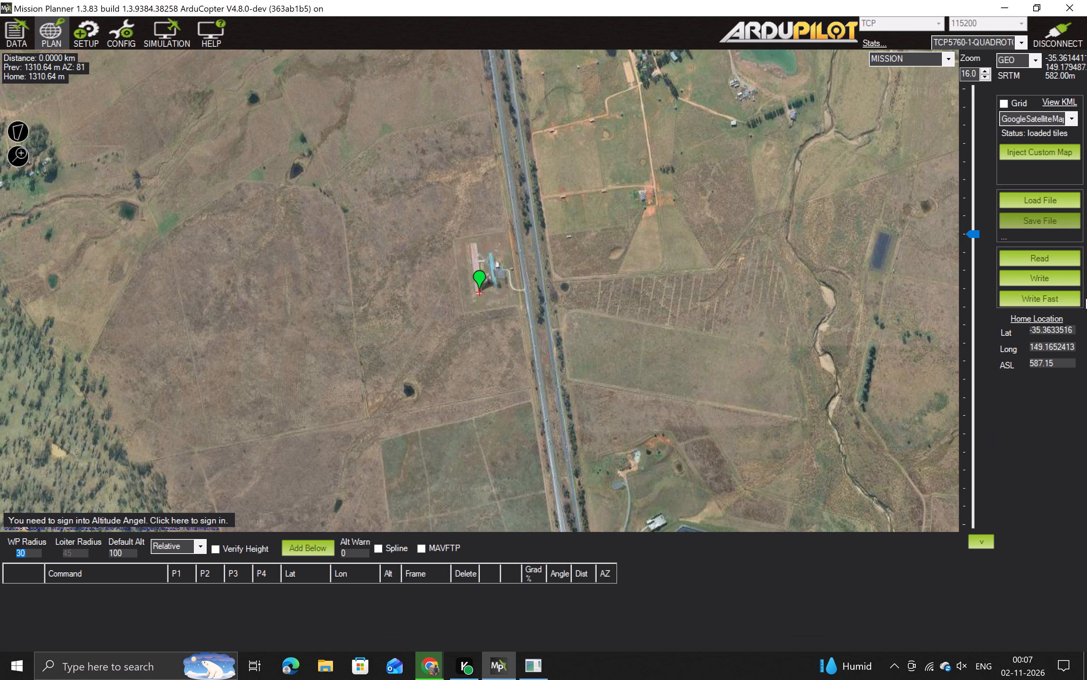
left_click(1053, 331)
key("Right")
key("Right")
key("Right")
key("Right")
key("Right")
key("Right")
key("Right")
key("Right")
key("Right")
key("Right")
key("Right")
key("Right")
key("Right")
key("Right")
key("Right")
key("Right")
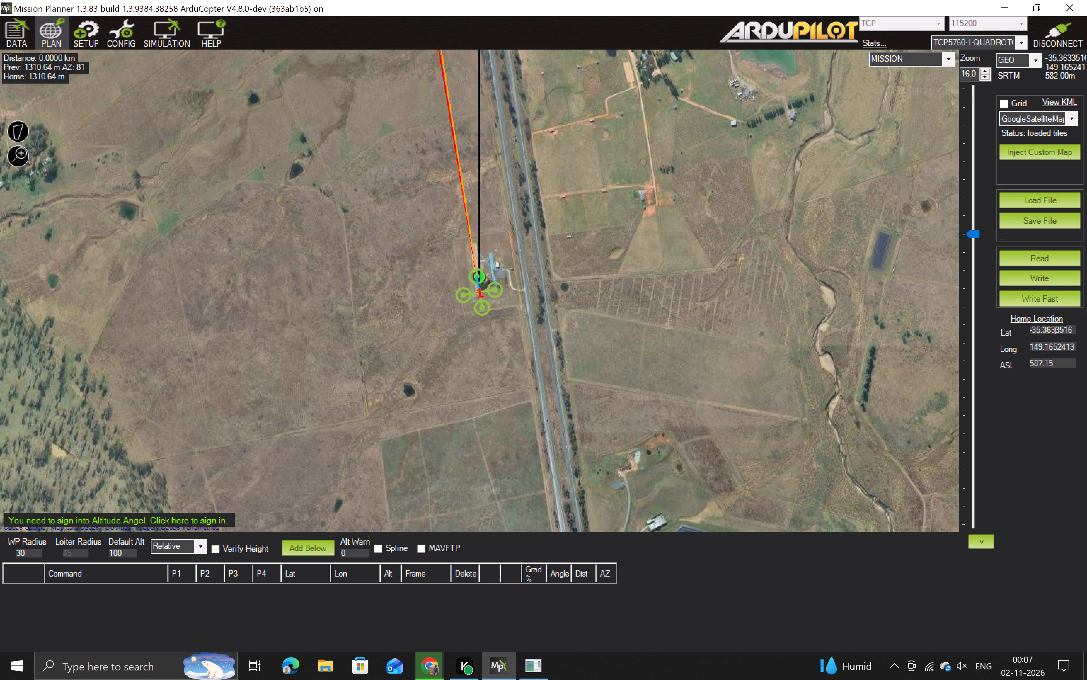
key("BackSpace")
key("BackSpace")
key("BackSpace")
key("BackSpace")
key("BackSpace")
key("BackSpace")
key("BackSpace")
key("BackSpace")
key("BackSpace")
key("BackSpace")
key("BackSpace")
key("BackSpace")
key("BackSpace")
key("BackSpace")
key("BackSpace")
key("BackSpace")
key("BackSpace")
key("BackSpace")
key("BackSpace")
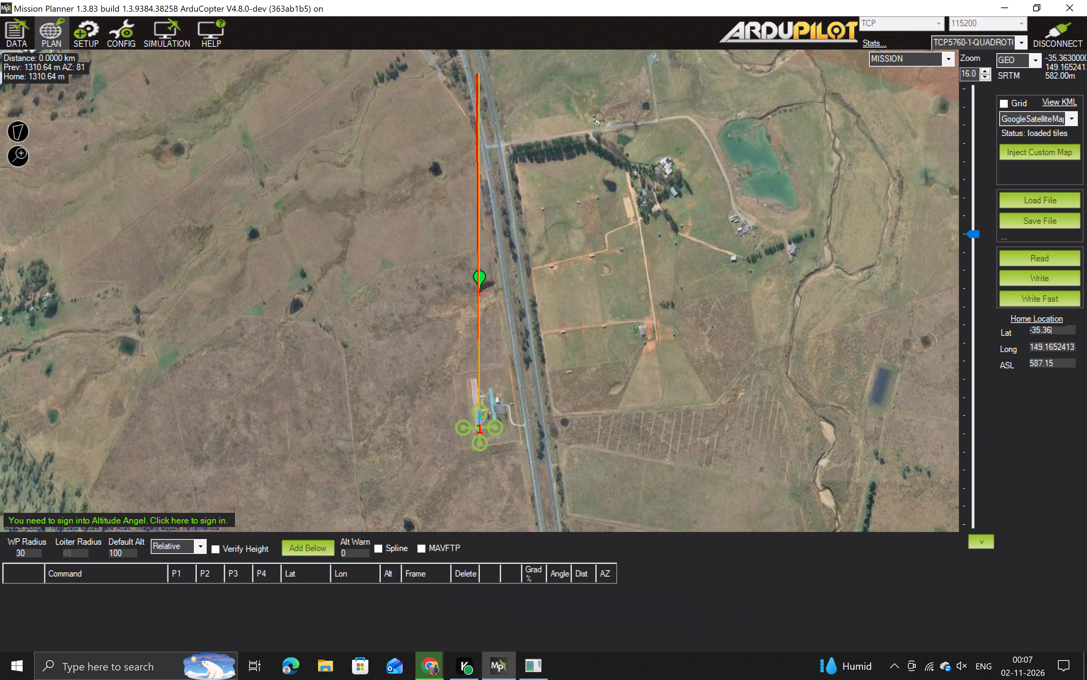
key("BackSpace")
key("BackSpace")
key("BackSpace")
key("BackSpace")
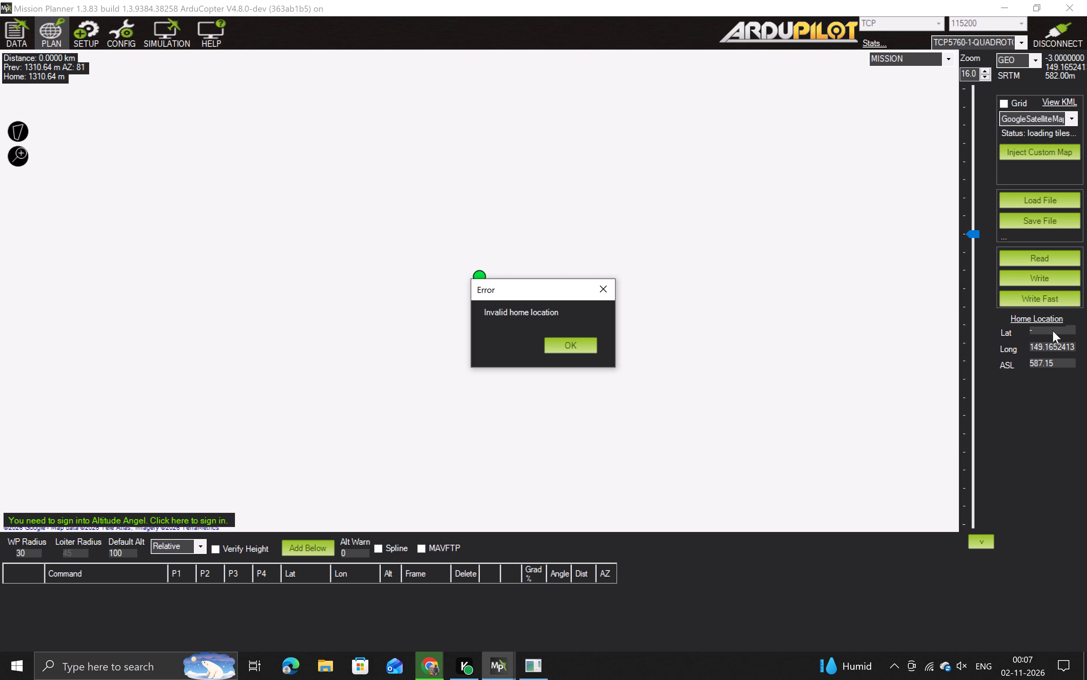
key("Right")
key("BackSpace")
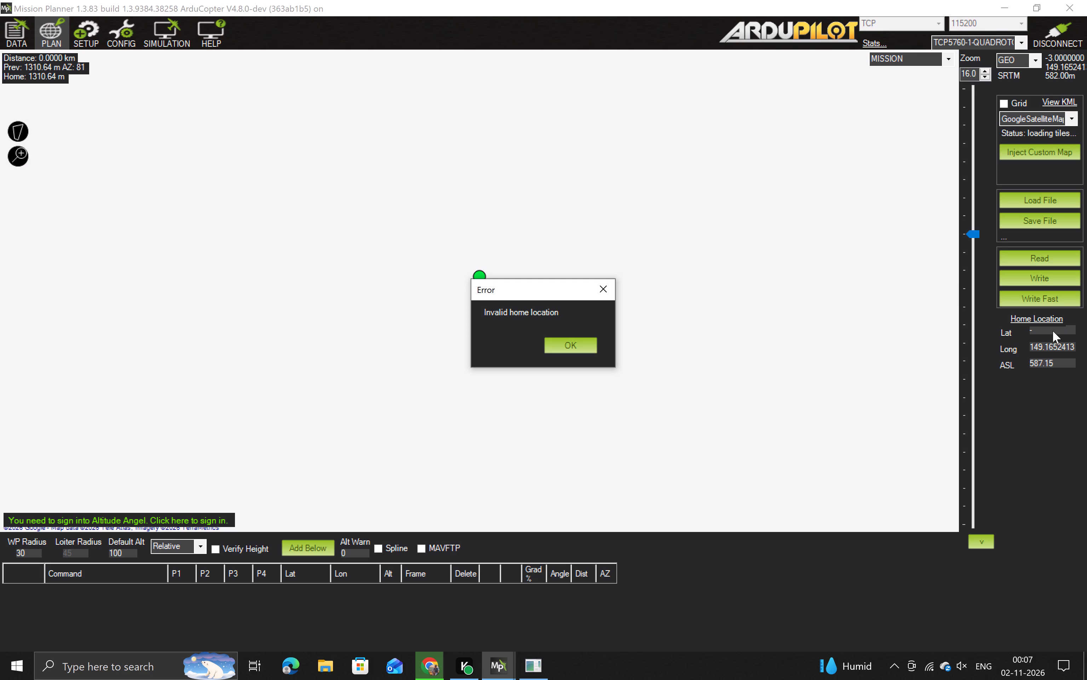
key("2")
left_click(1053, 331)
left_click(586, 341)
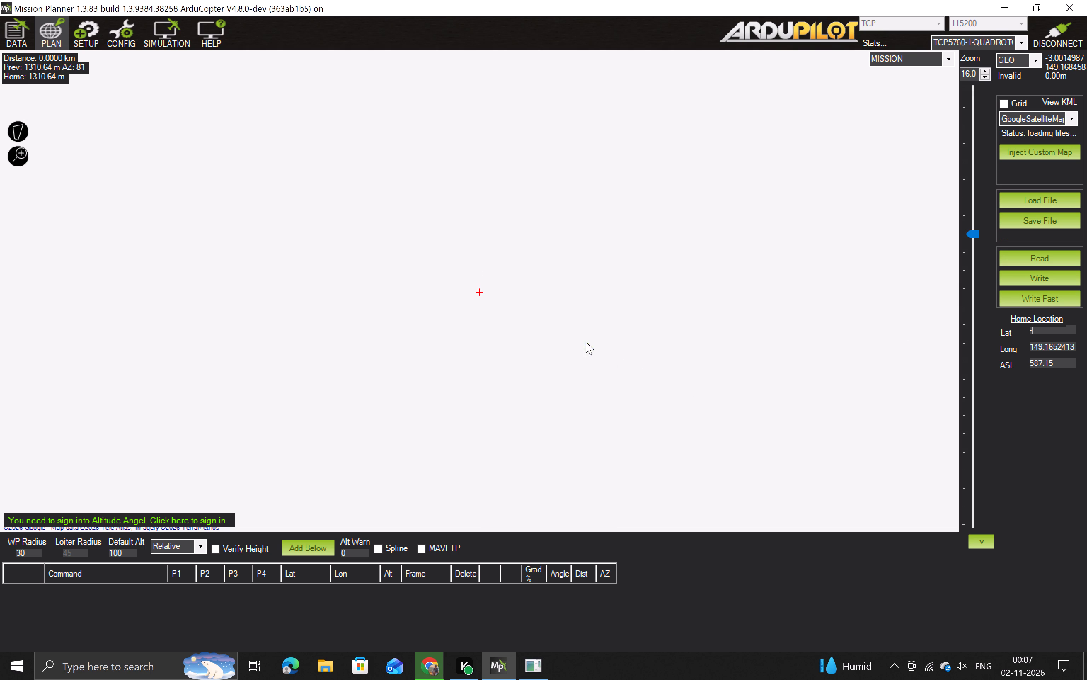
key("BackSpace")
key("BackSpace")
key("BackSpace")
key("BackSpace")
key("2")
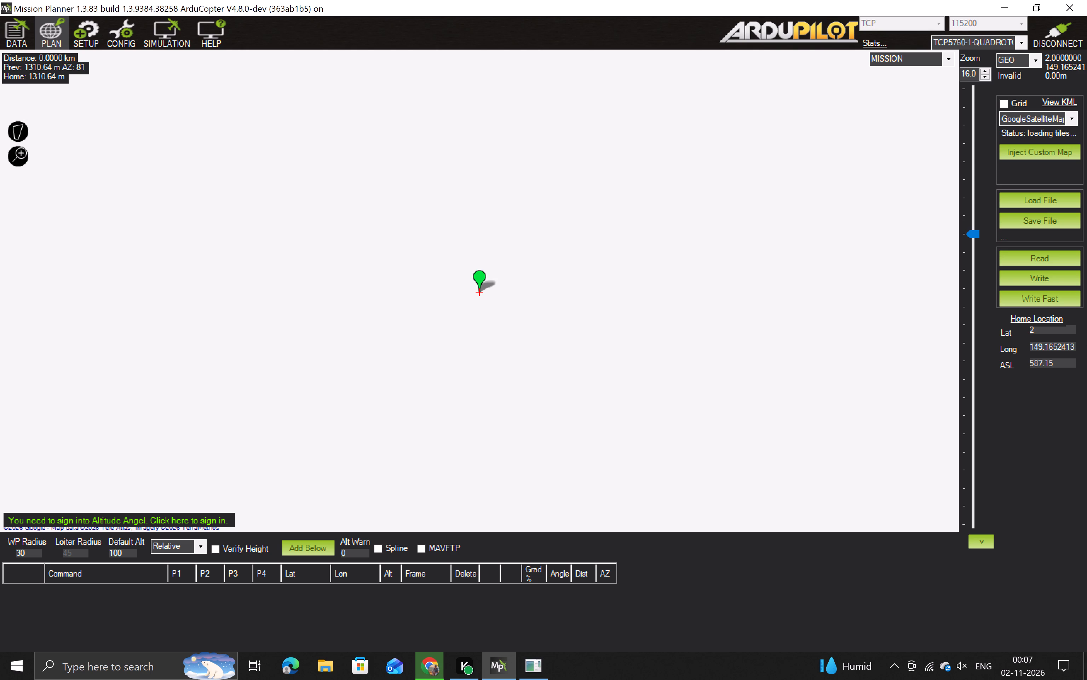
key("0")
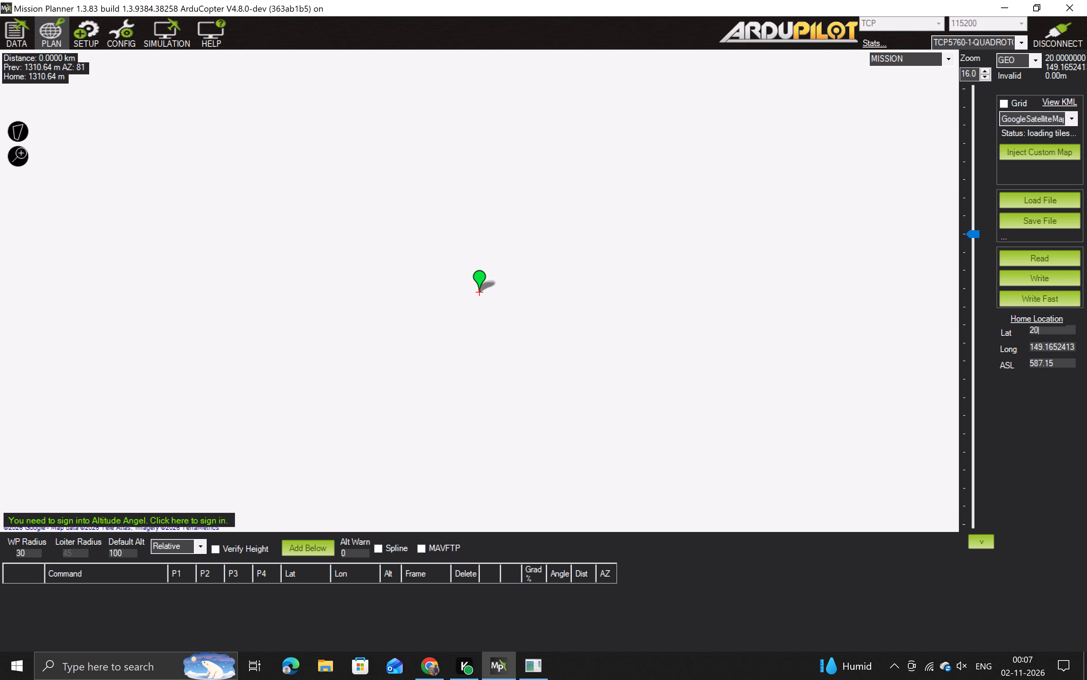
key("period")
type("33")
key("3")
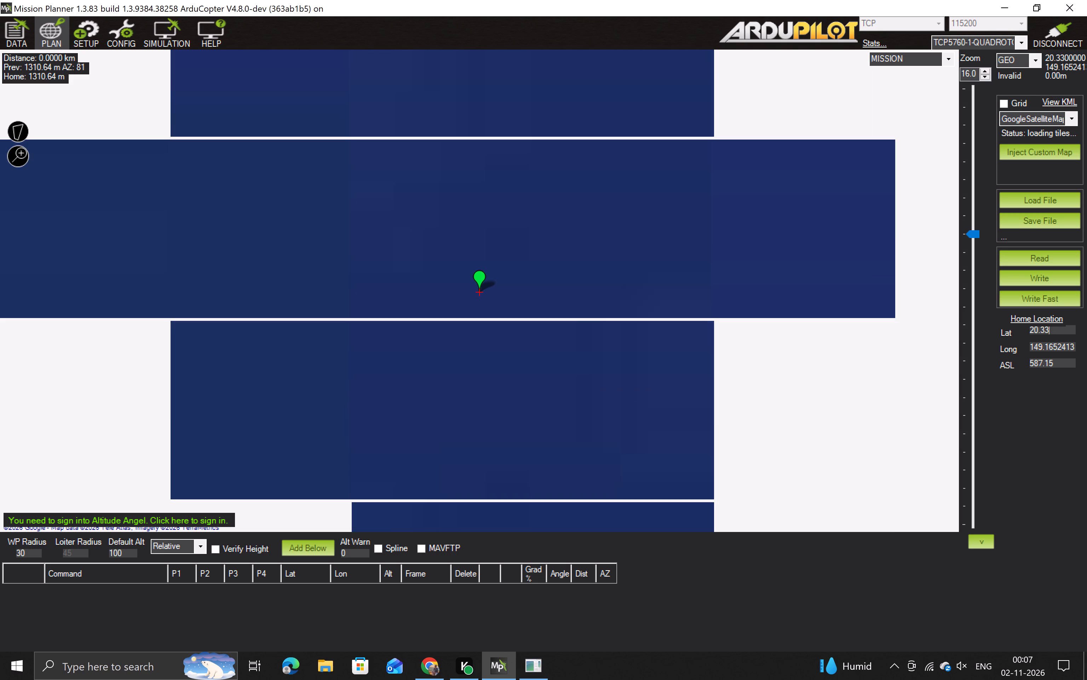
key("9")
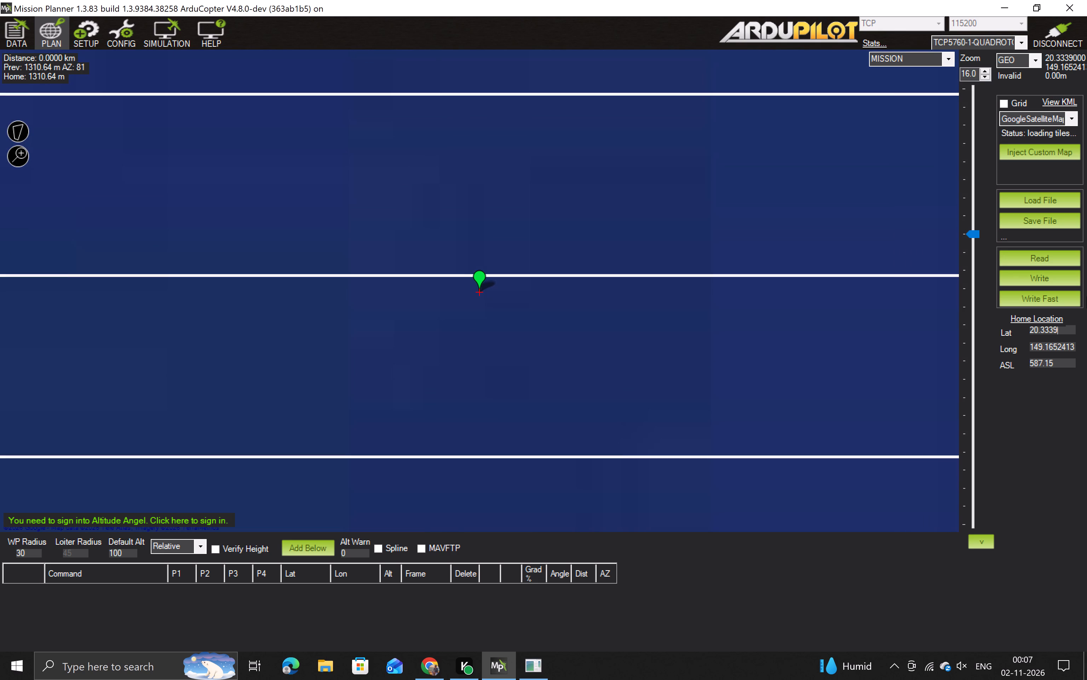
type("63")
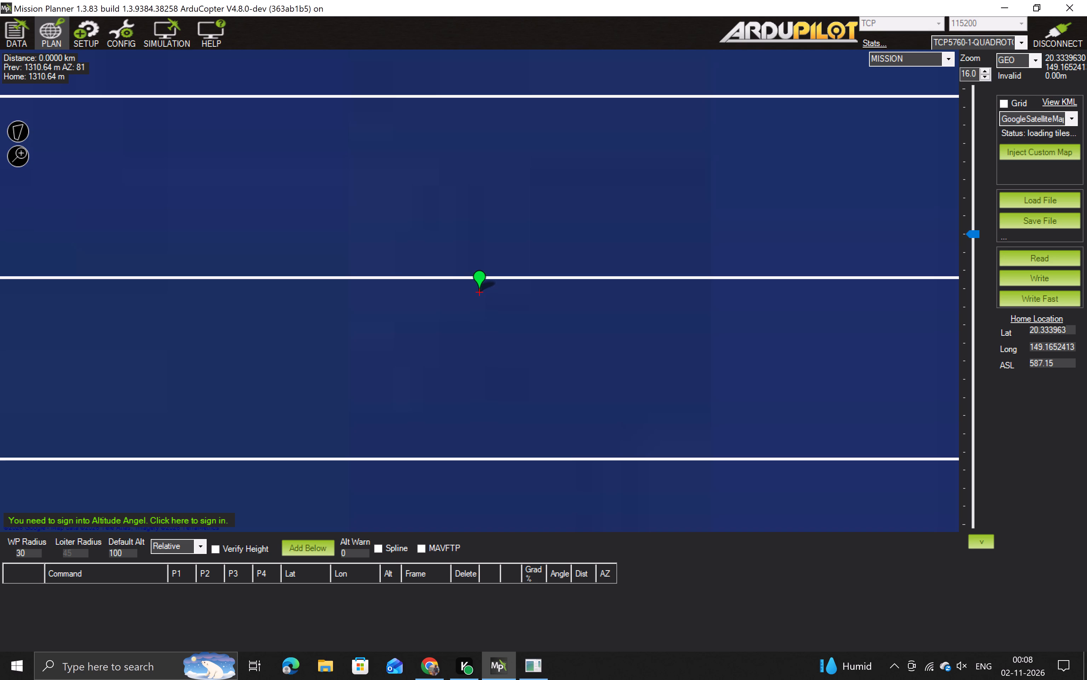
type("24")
Complete the home location's latitude in the flight plan as 20.333963241852015.
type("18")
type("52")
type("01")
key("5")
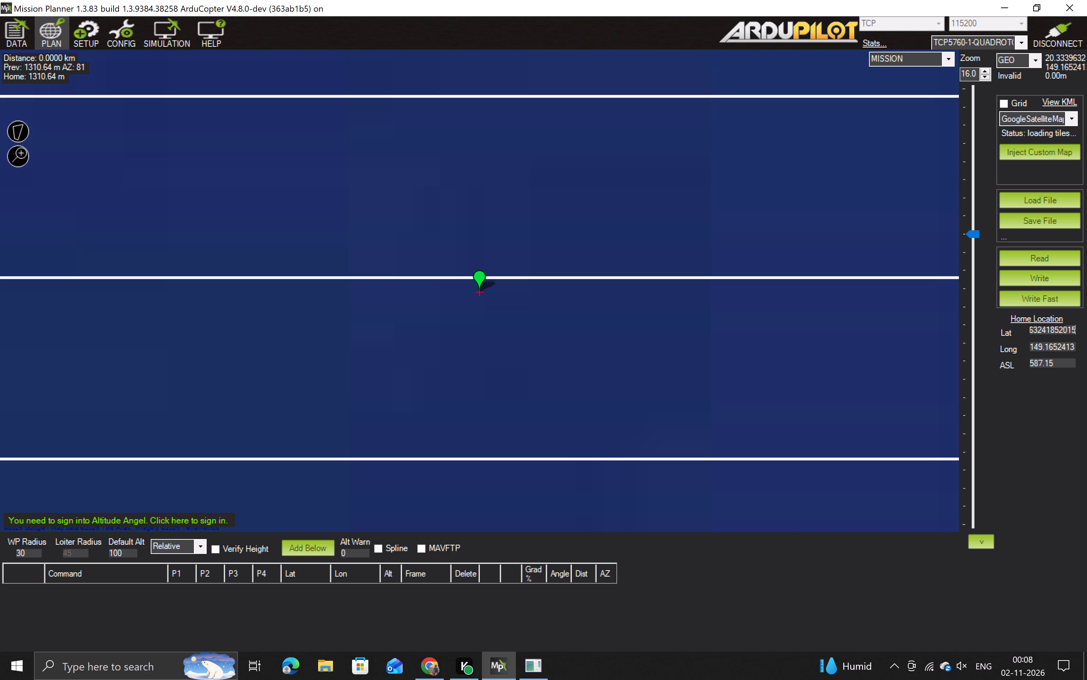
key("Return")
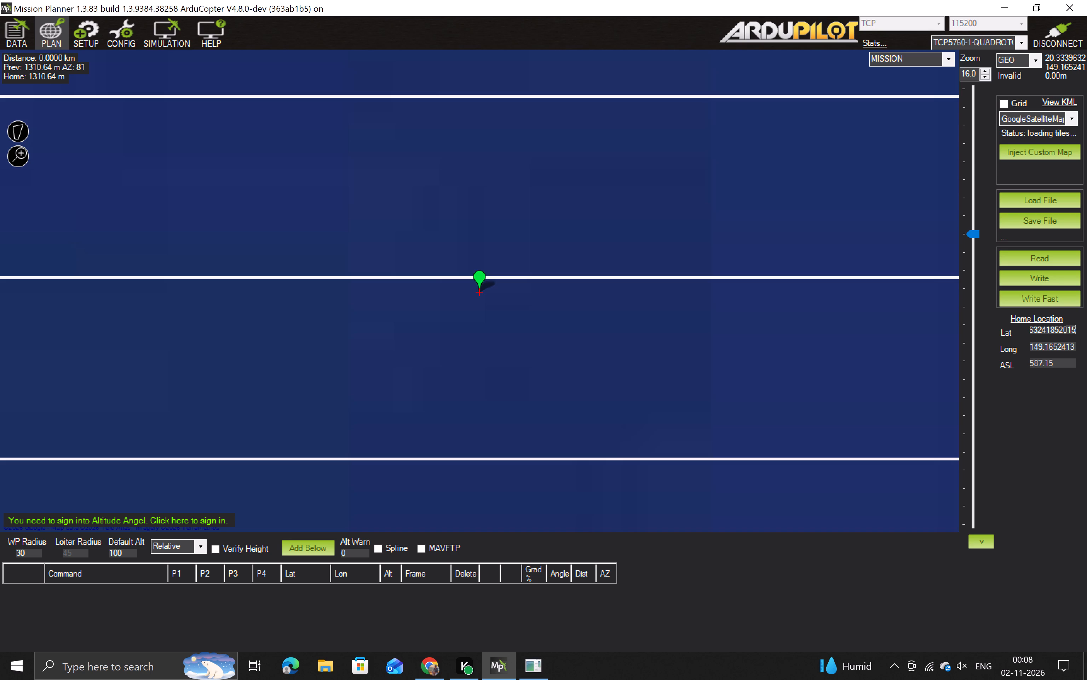
Replace the home location's longitude in the flight plan with 74.2386015746033.
left_click(1061, 348)
key("Right")
key("Right")
key("Right")
key("Right")
key("Right")
key("Right")
key("Right")
key("Right")
key("Right")
key("Right")
key("BackSpace")
key("BackSpace")
key("BackSpace")
key("BackSpace")
key("BackSpace")
key("BackSpace")
key("BackSpace")
key("BackSpace")
key("BackSpace")
key("BackSpace")
key("BackSpace")
key("BackSpace")
key("BackSpace")
key("BackSpace")
key("BackSpace")
key("BackSpace")
key("BackSpace")
key("BackSpace")
key("BackSpace")
key("BackSpace")
key("BackSpace")
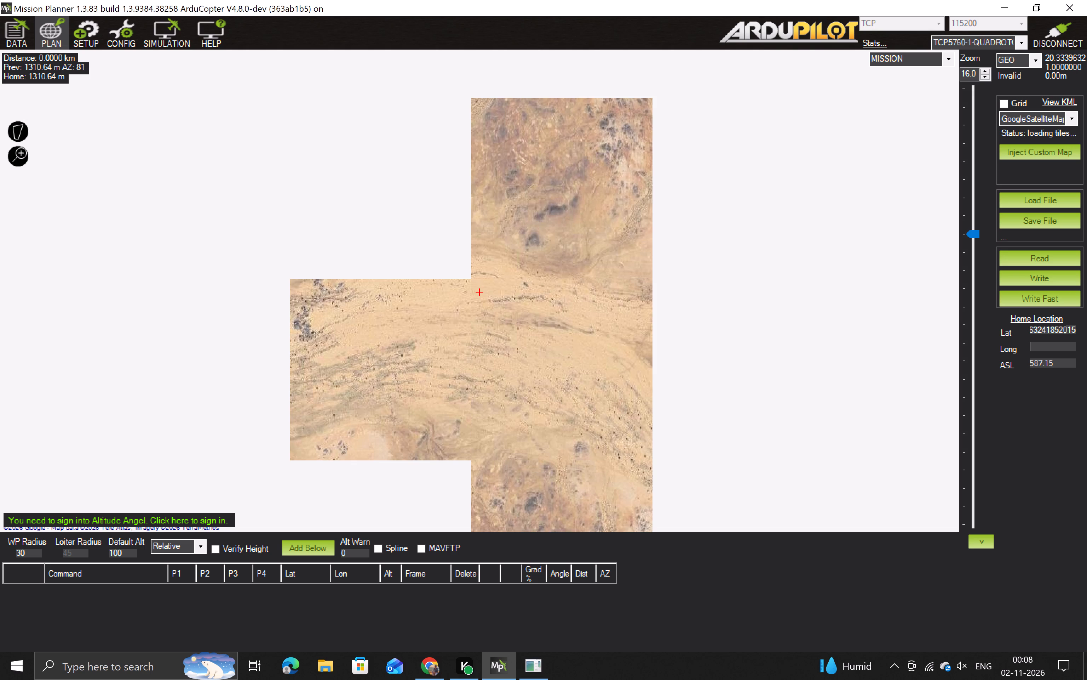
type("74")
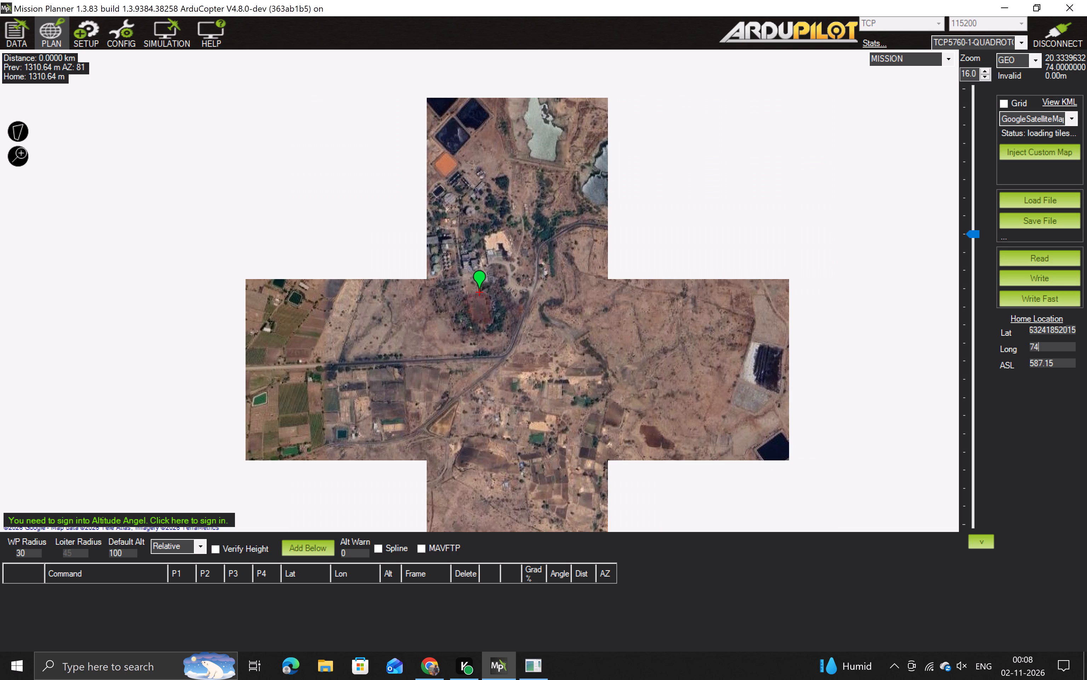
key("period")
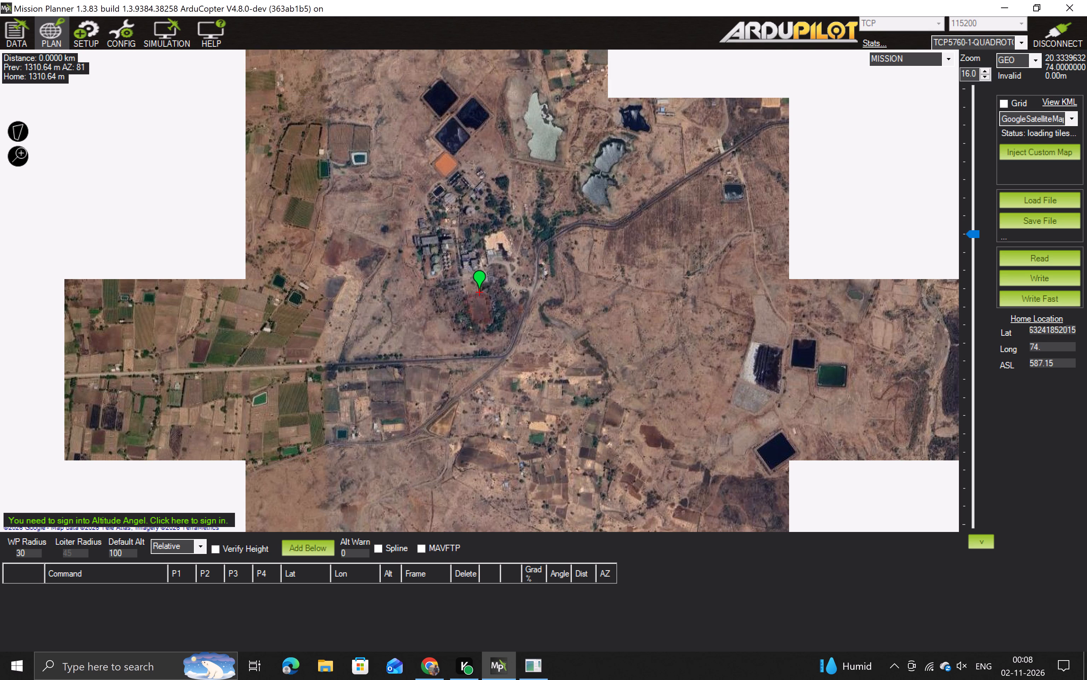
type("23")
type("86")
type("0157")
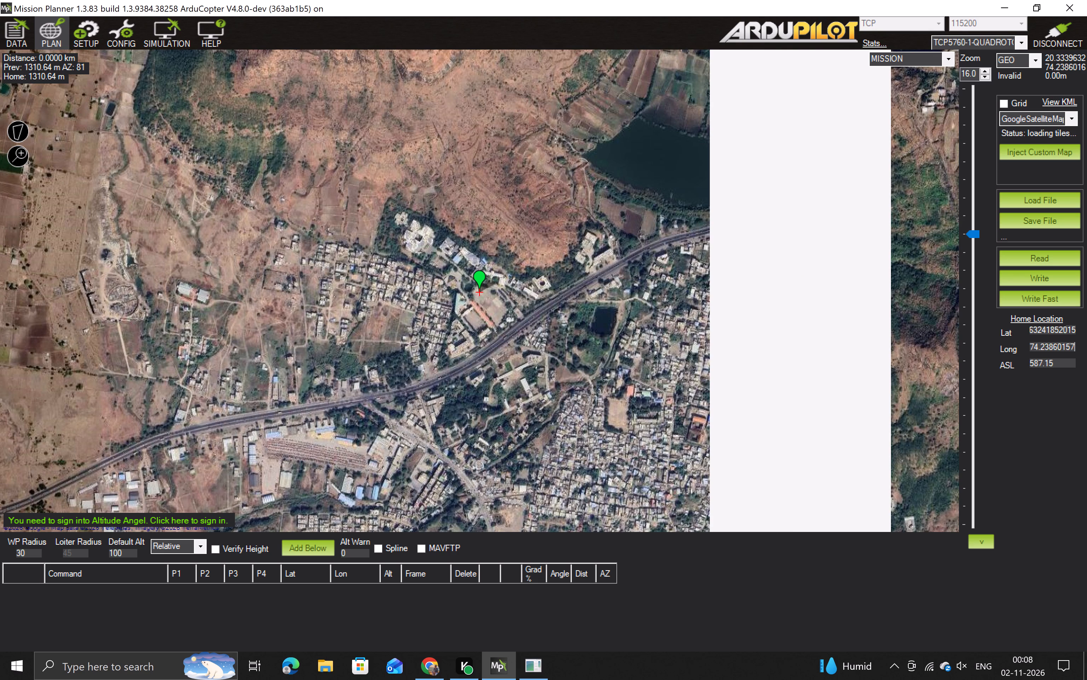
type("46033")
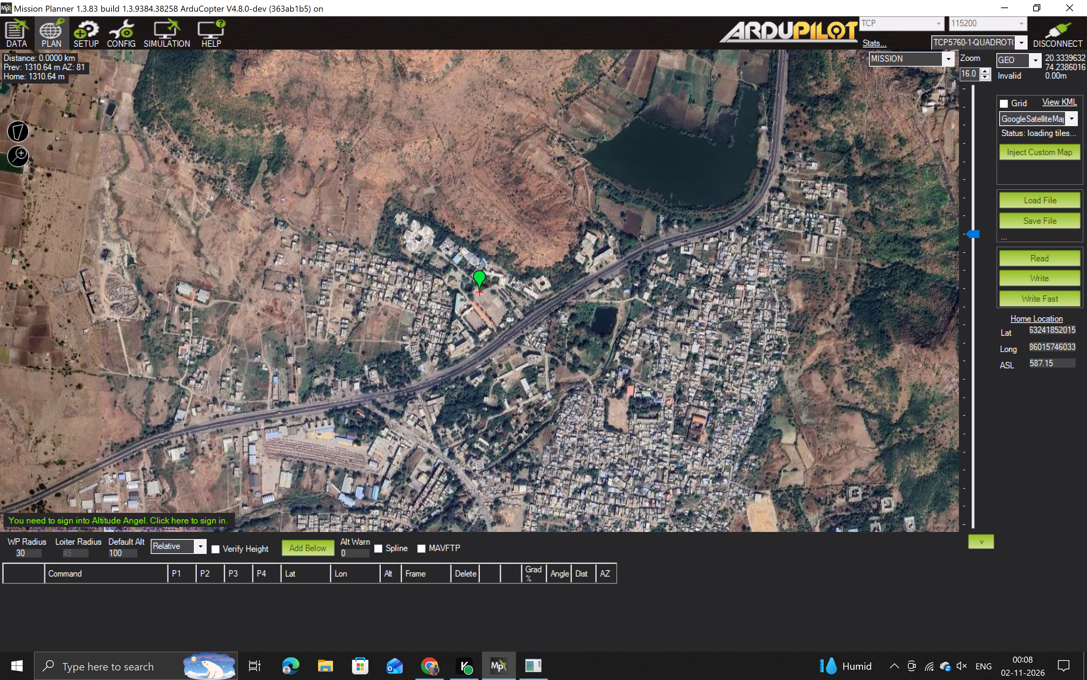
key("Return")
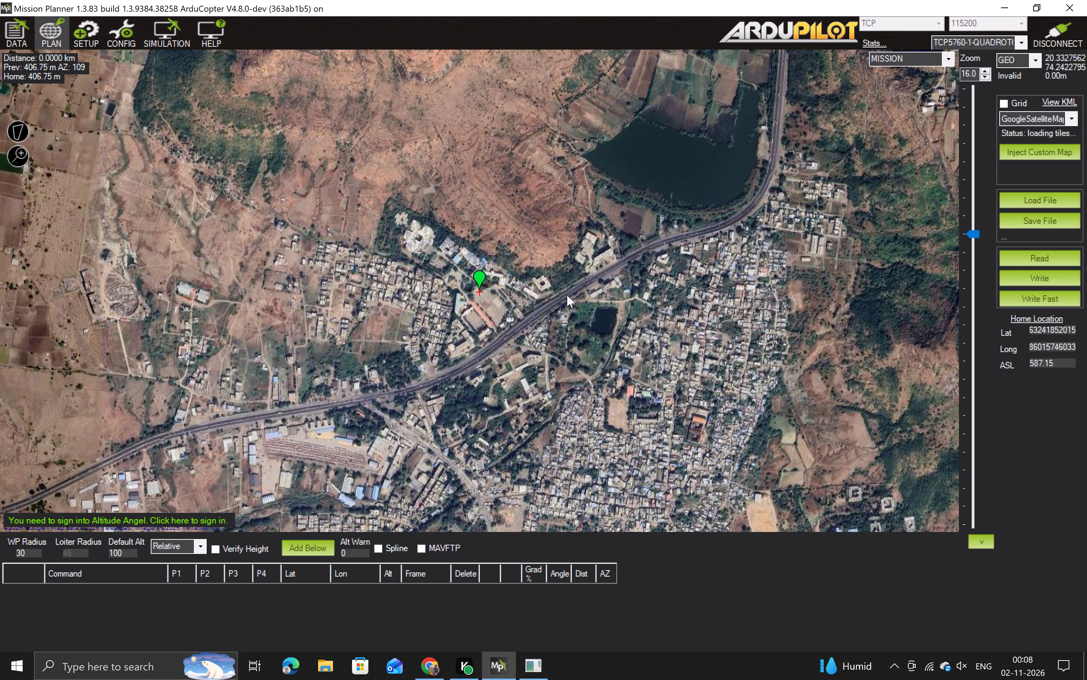
Start a Multirotor simulation with the quad model from the new home location.
scroll(482, 305, "up", 2)
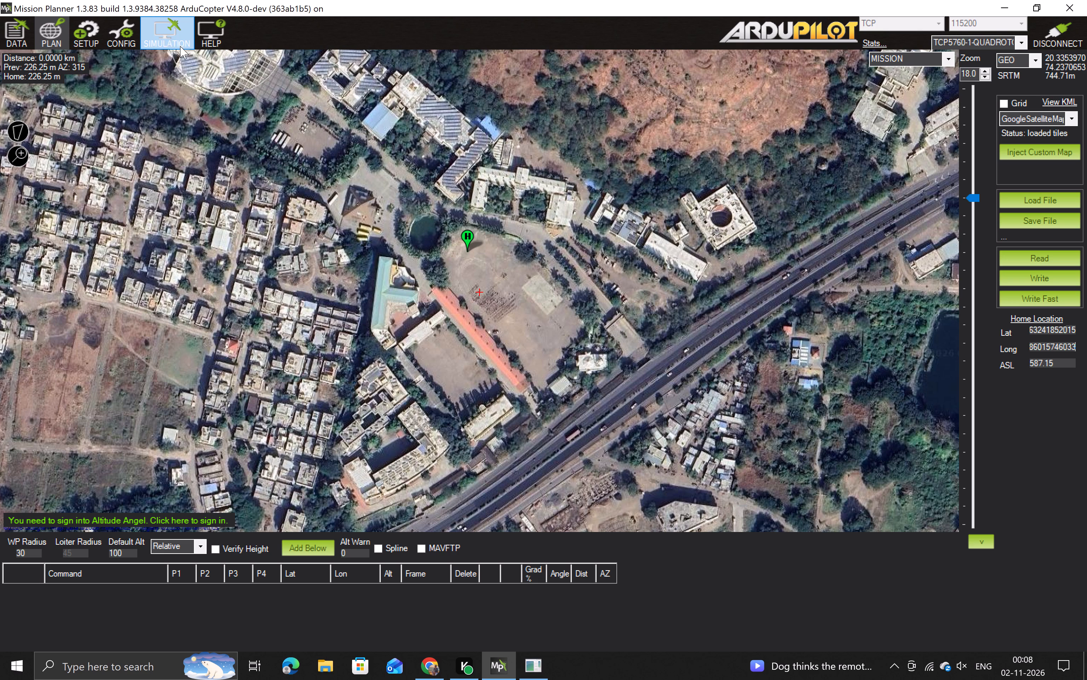
left_click(167, 32)
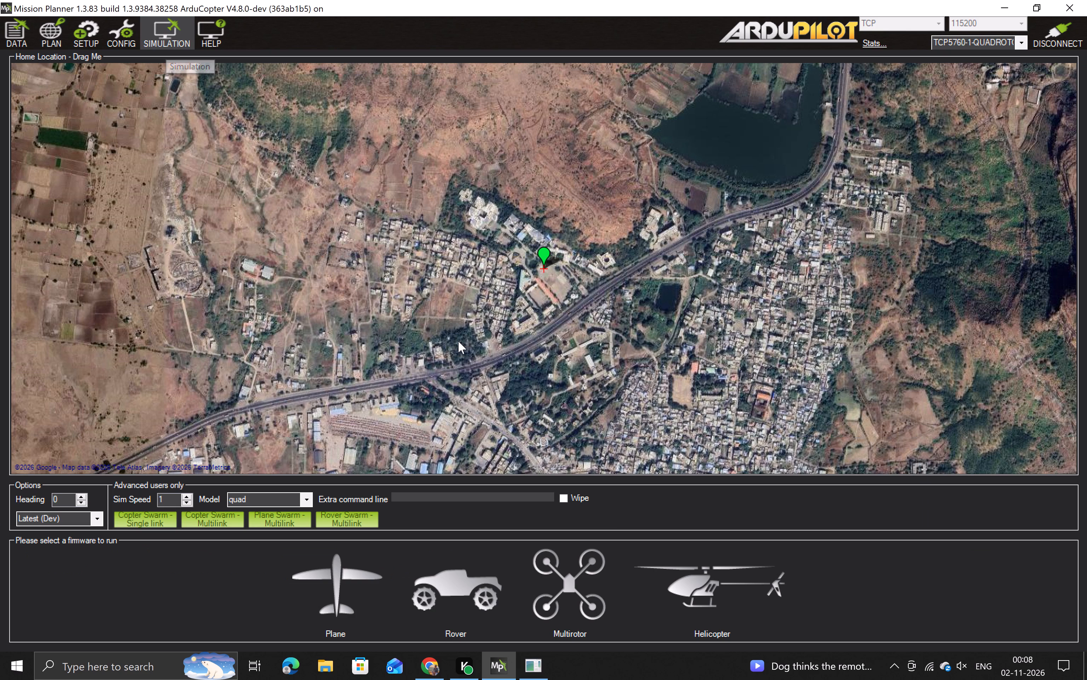
left_click(555, 594)
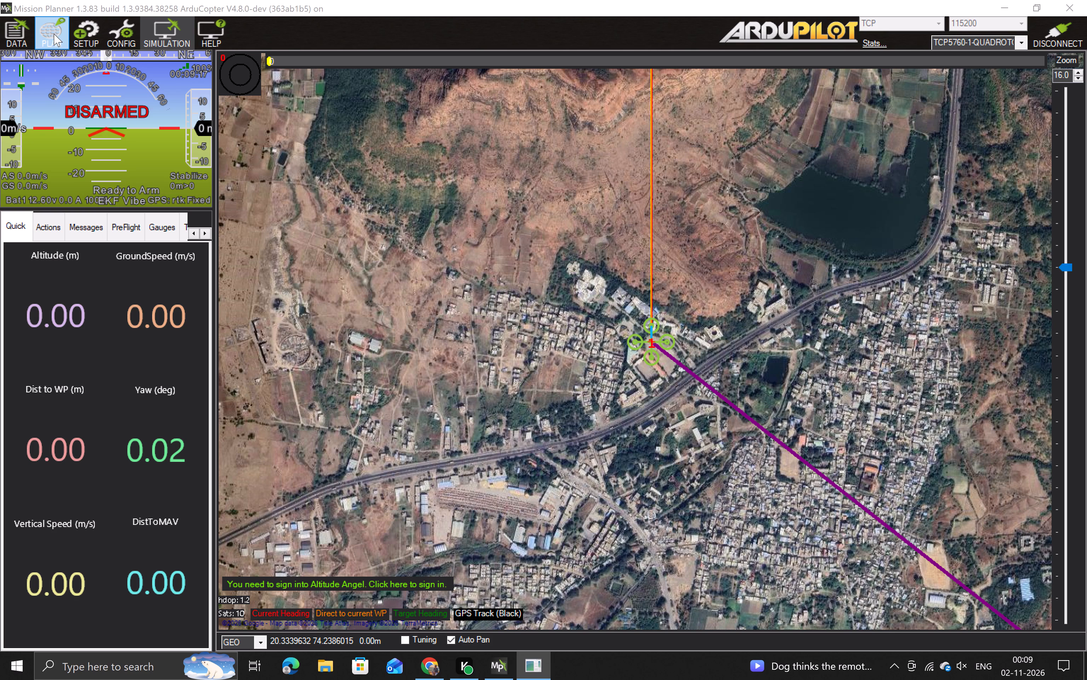
Return to the flight plan and add TAKEOFF as the mission's first command.
left_click(54, 34)
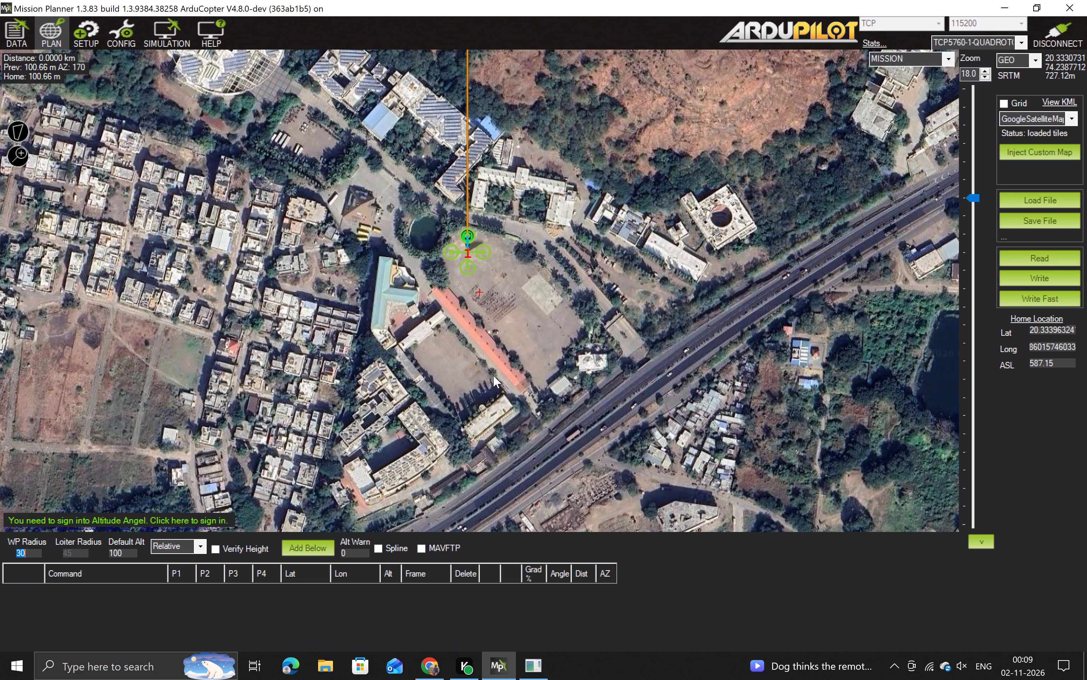
scroll(493, 277, "up", 3)
scroll(493, 277, "down", 6)
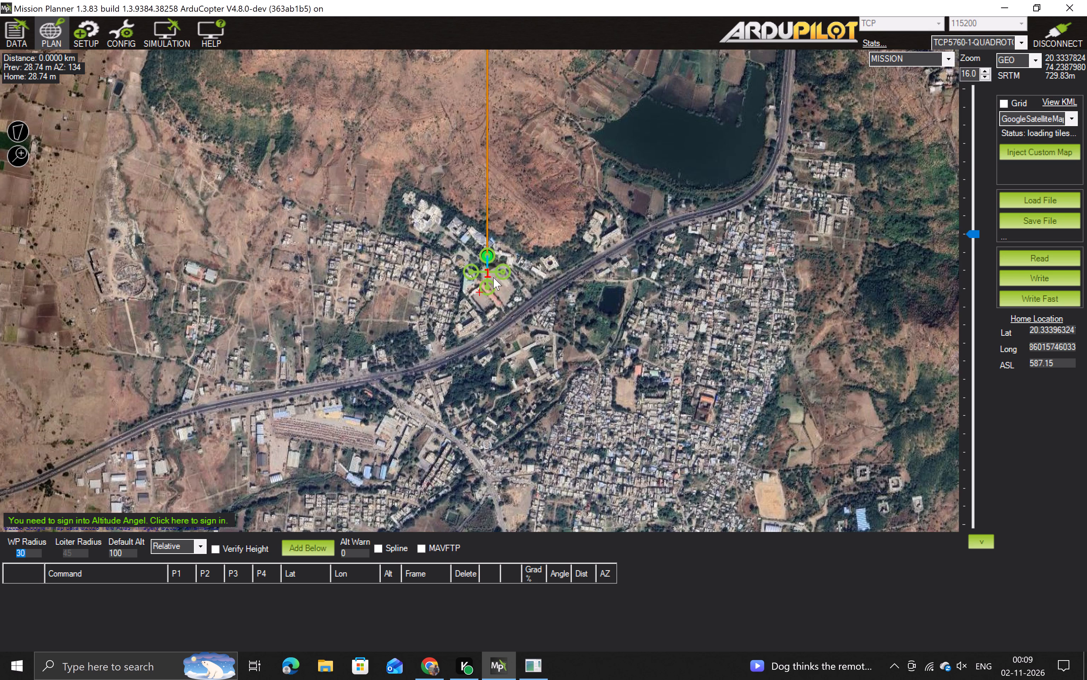
scroll(493, 277, "up", 6)
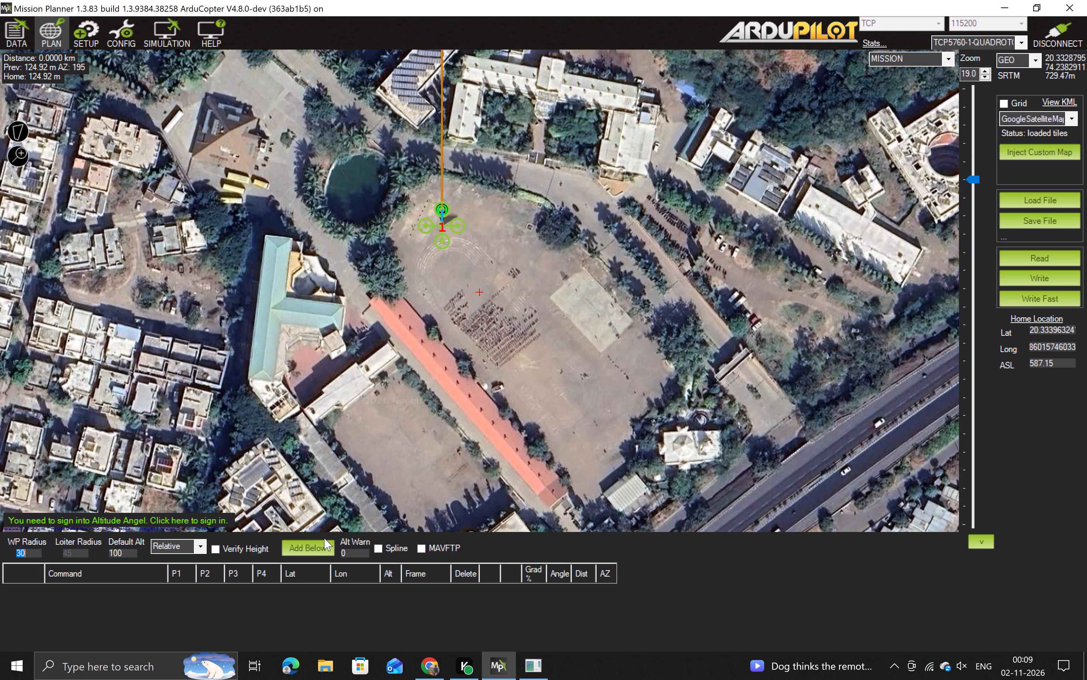
left_click(319, 548)
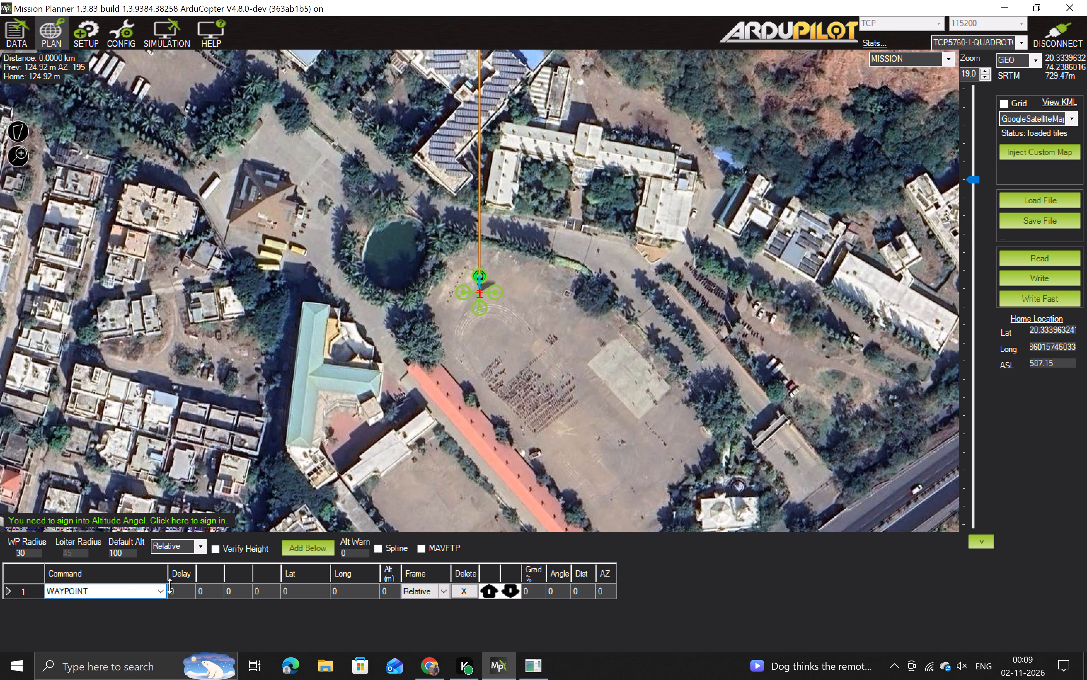
left_click(163, 592)
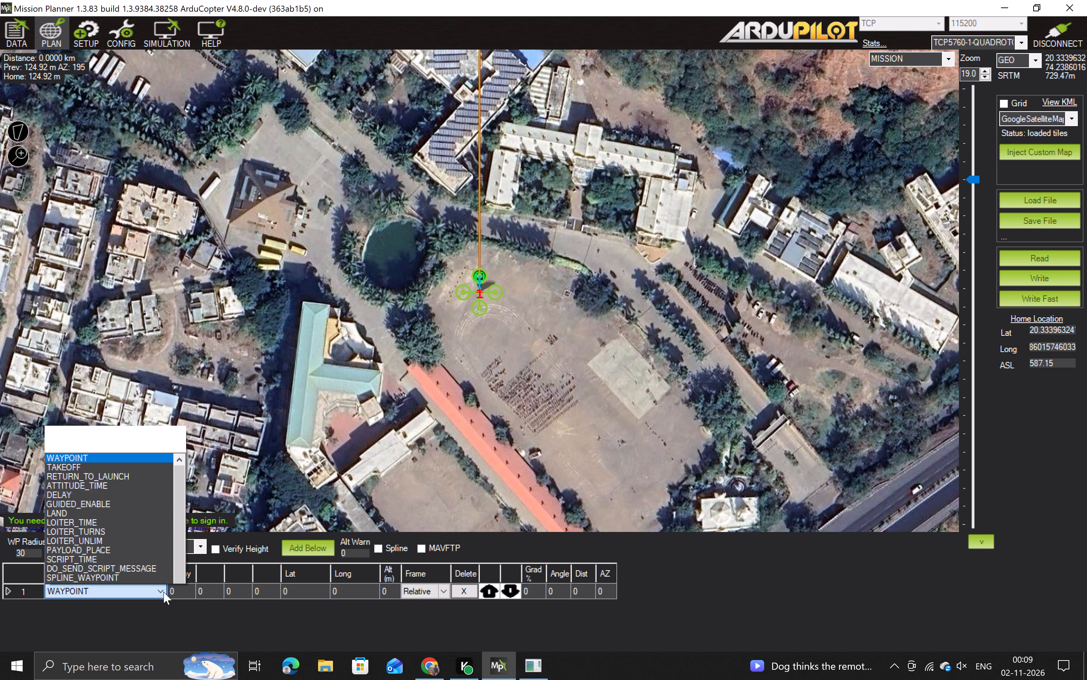
left_click(68, 323)
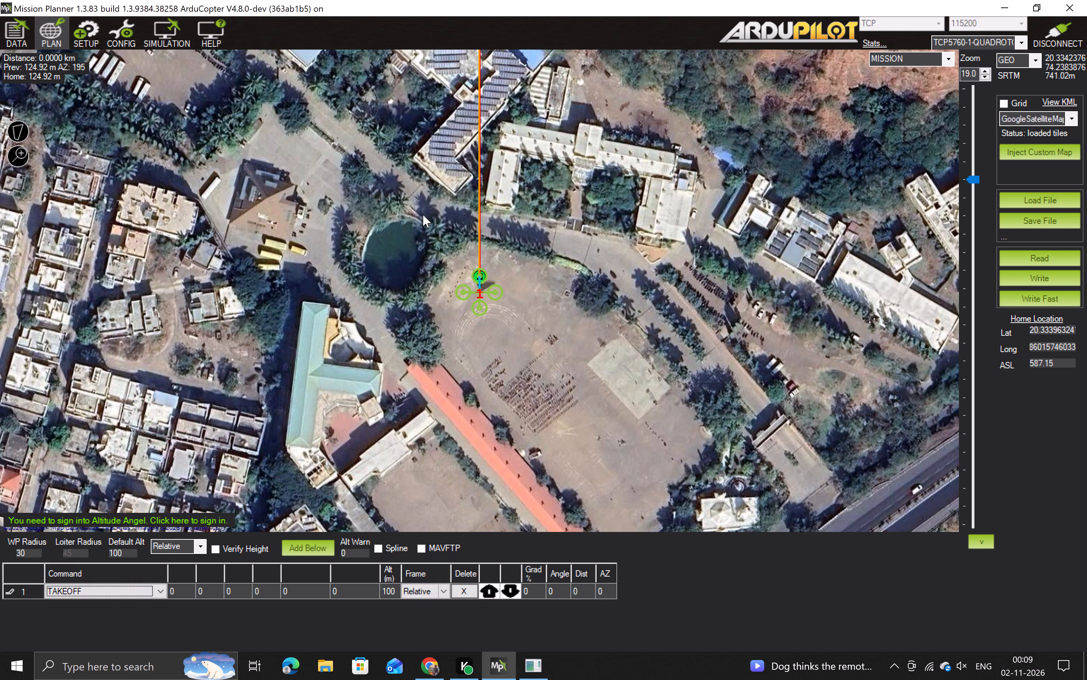
Place five waypoints around the open ground southeast of home, running clockwise from its northern edge to its western edge.
left_click(573, 310)
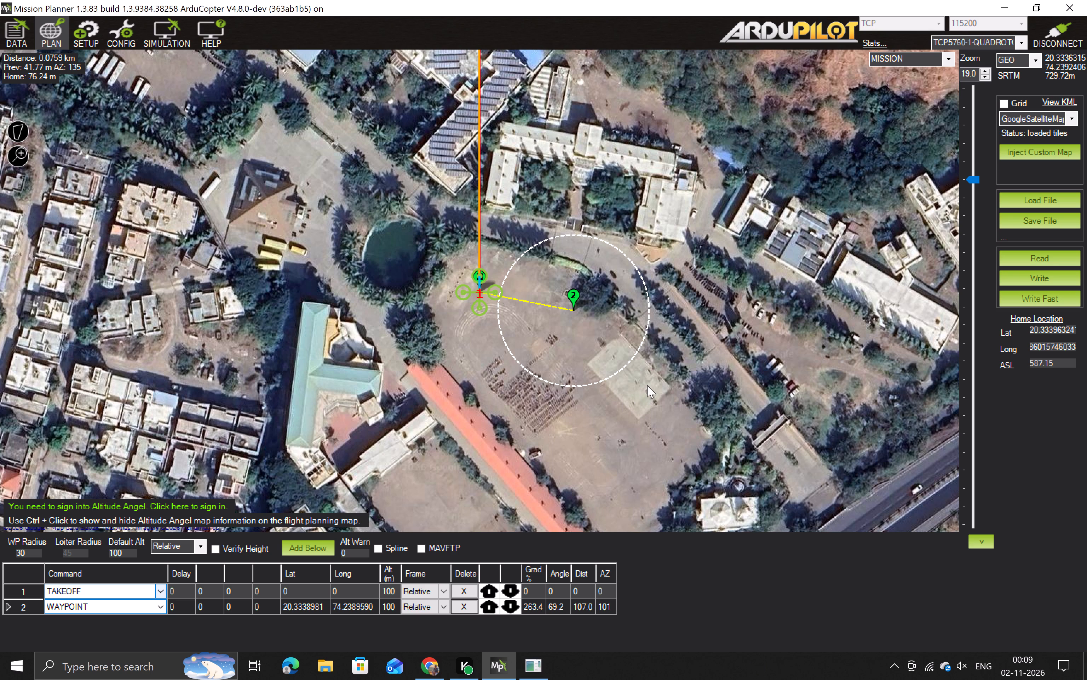
left_click(690, 424)
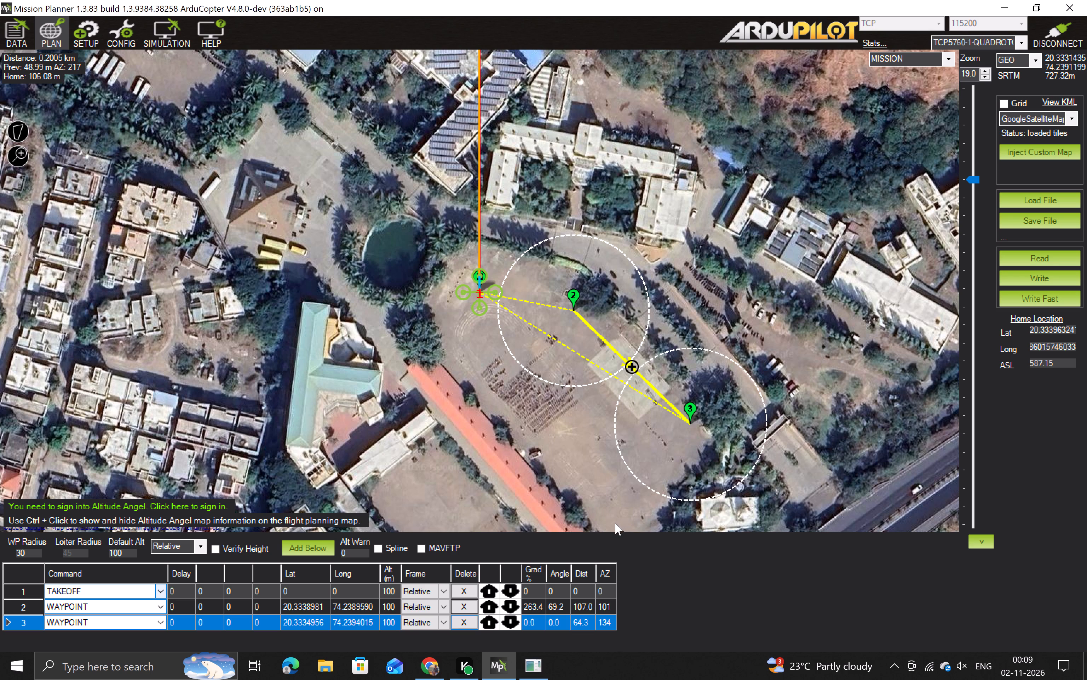
left_click(615, 523)
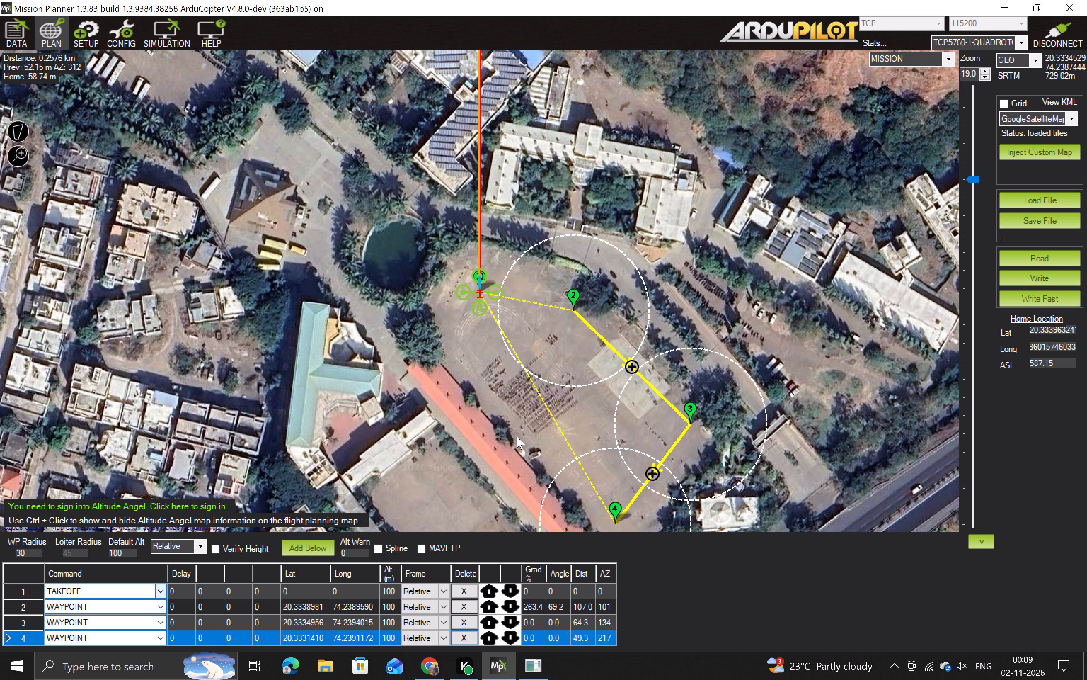
left_click(517, 436)
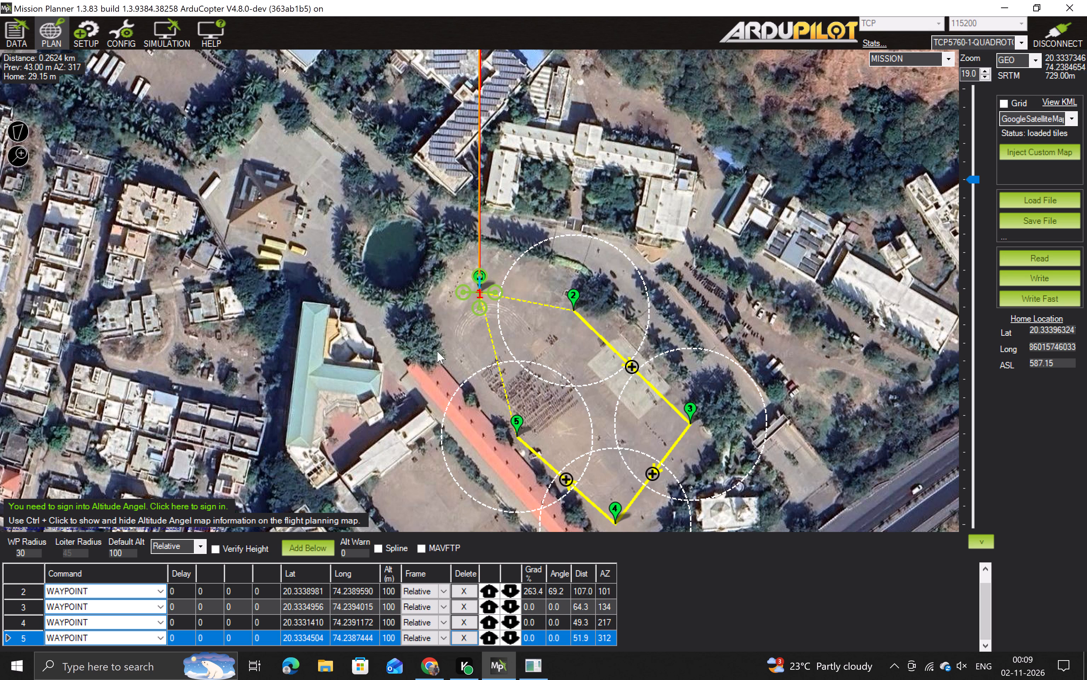
left_click(436, 348)
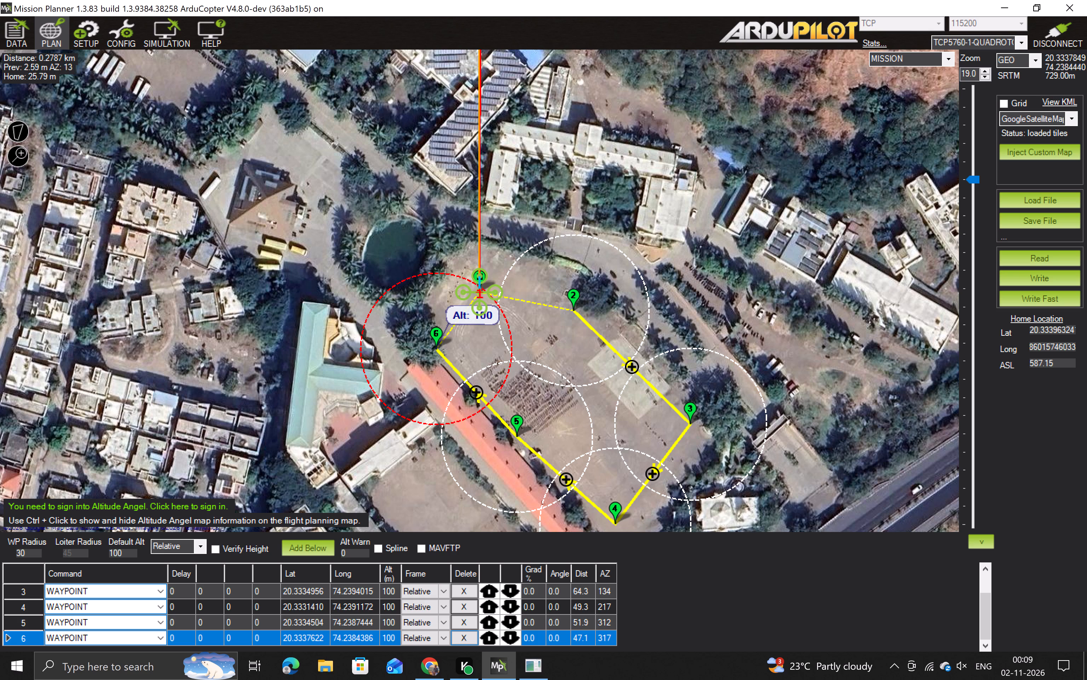
Add a RETURN_TO_LAUNCH command at the end of the mission, after the last waypoint.
left_click(308, 543)
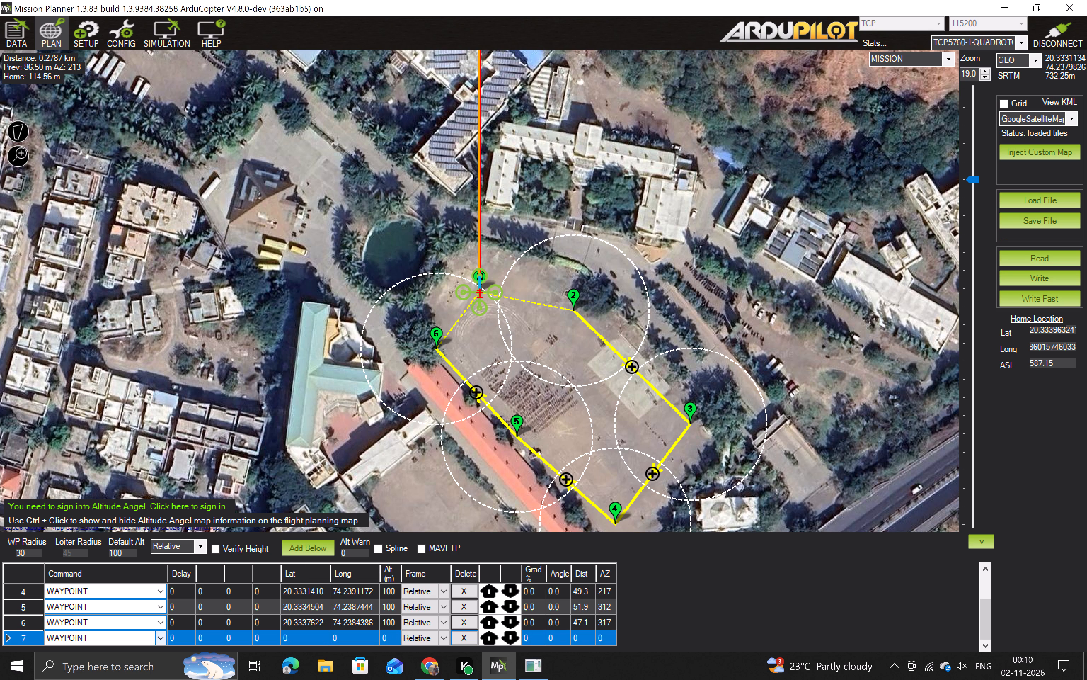
left_click(162, 641)
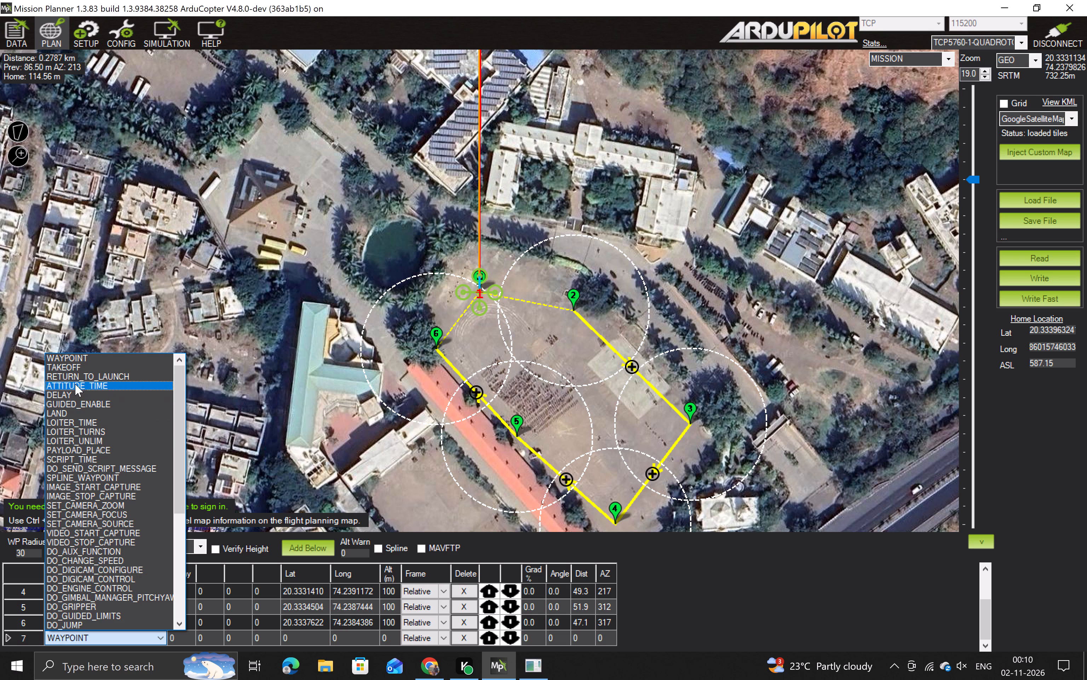
left_click(81, 373)
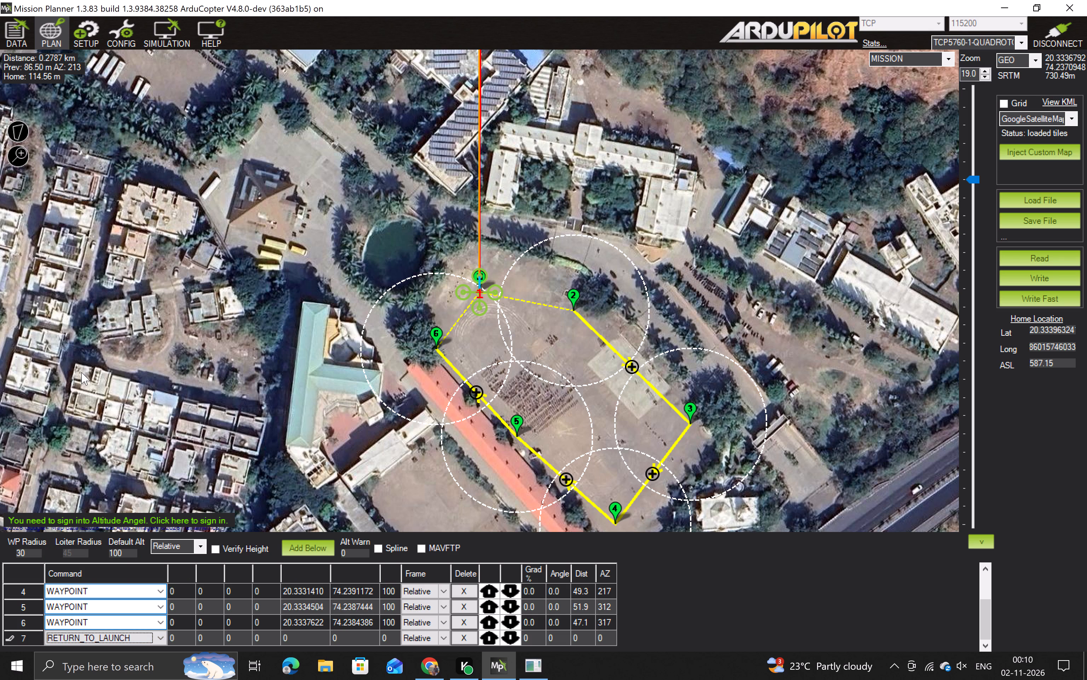
Look over the mission's command list and write the mission to the simulated quadcopter.
scroll(88, 614, "down", 14)
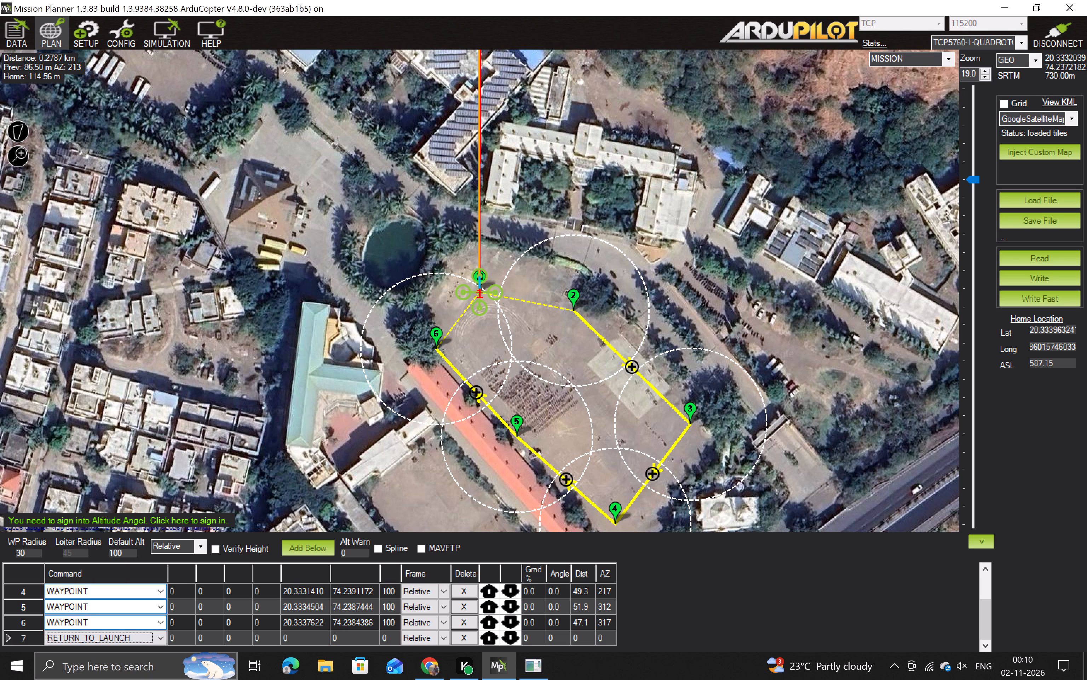
scroll(153, 592, "up", 13)
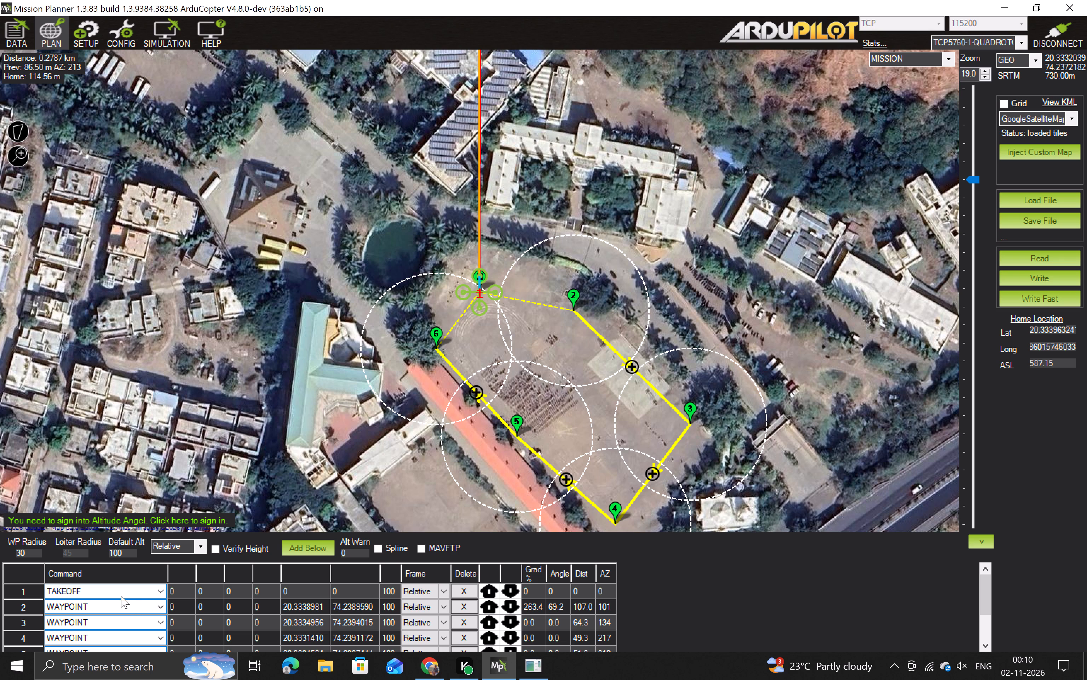
scroll(134, 590, "up", 8)
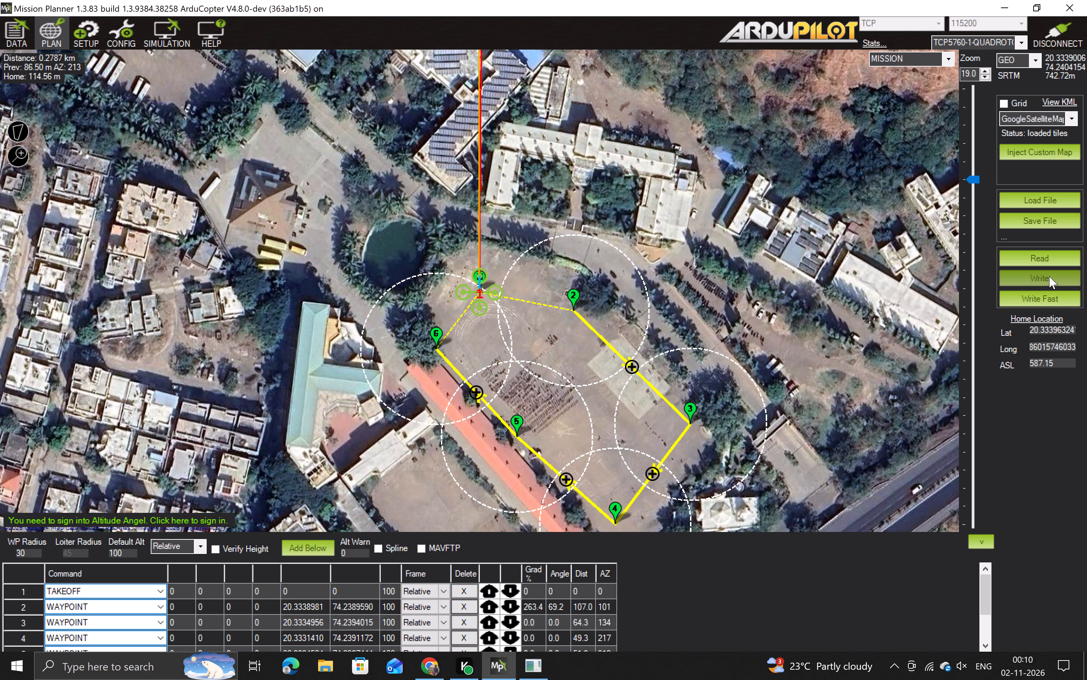
left_click(1040, 278)
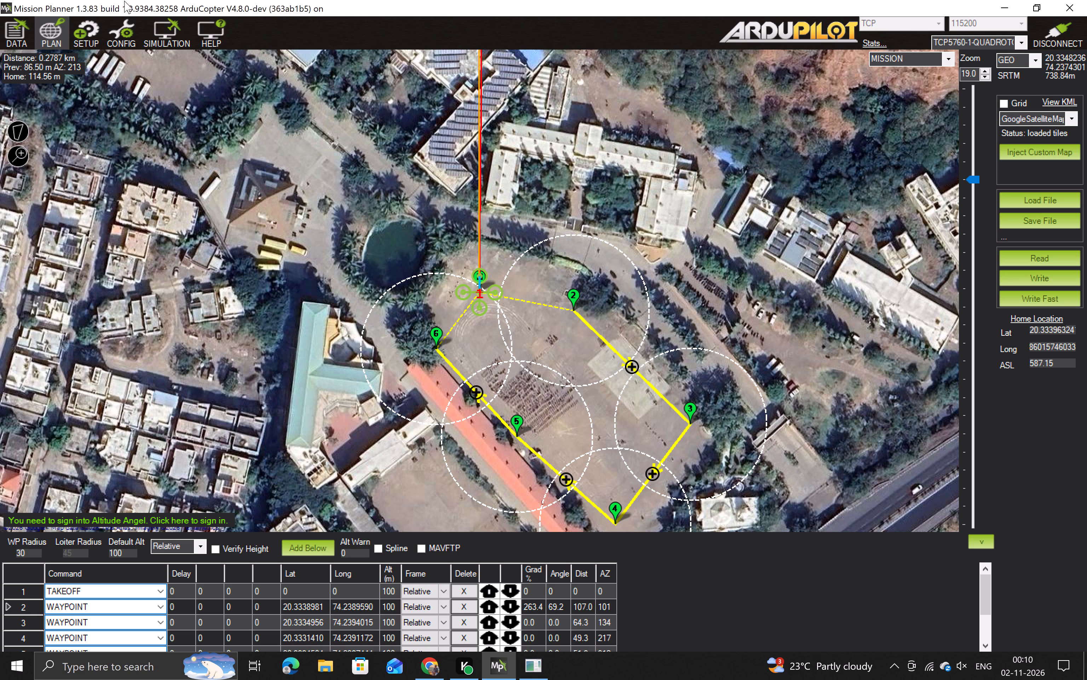
In the flight data actions, choose Loiter_Unlim as the action and 0 (Home) as the waypoint.
left_click(16, 33)
left_click(50, 224)
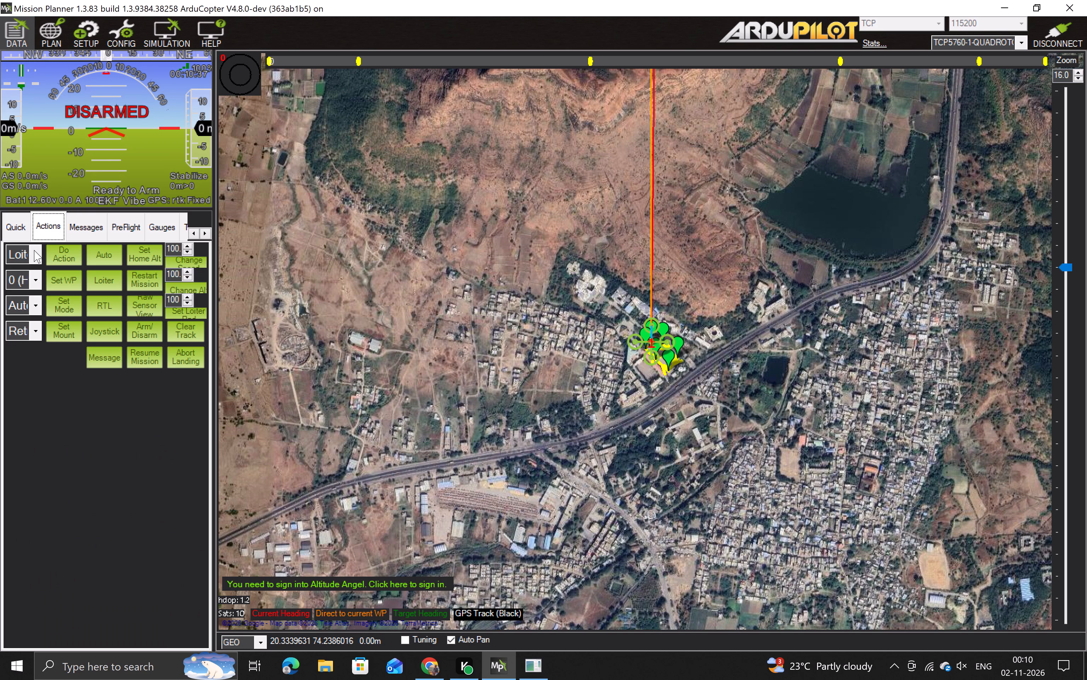
left_click(34, 251)
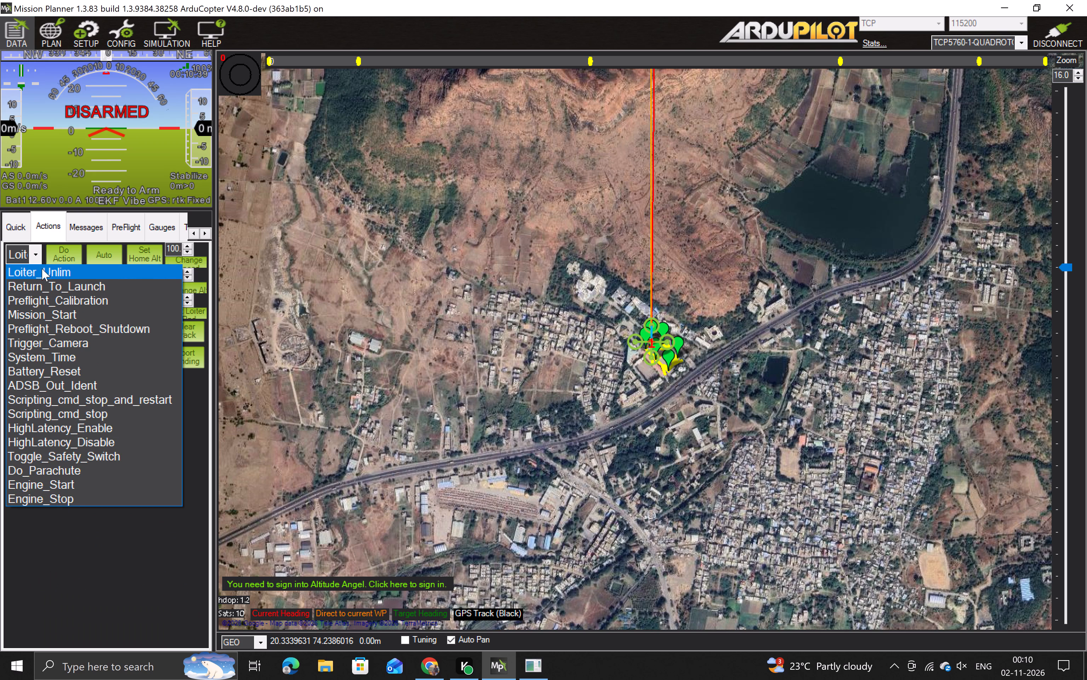
left_click(42, 271)
left_click(33, 278)
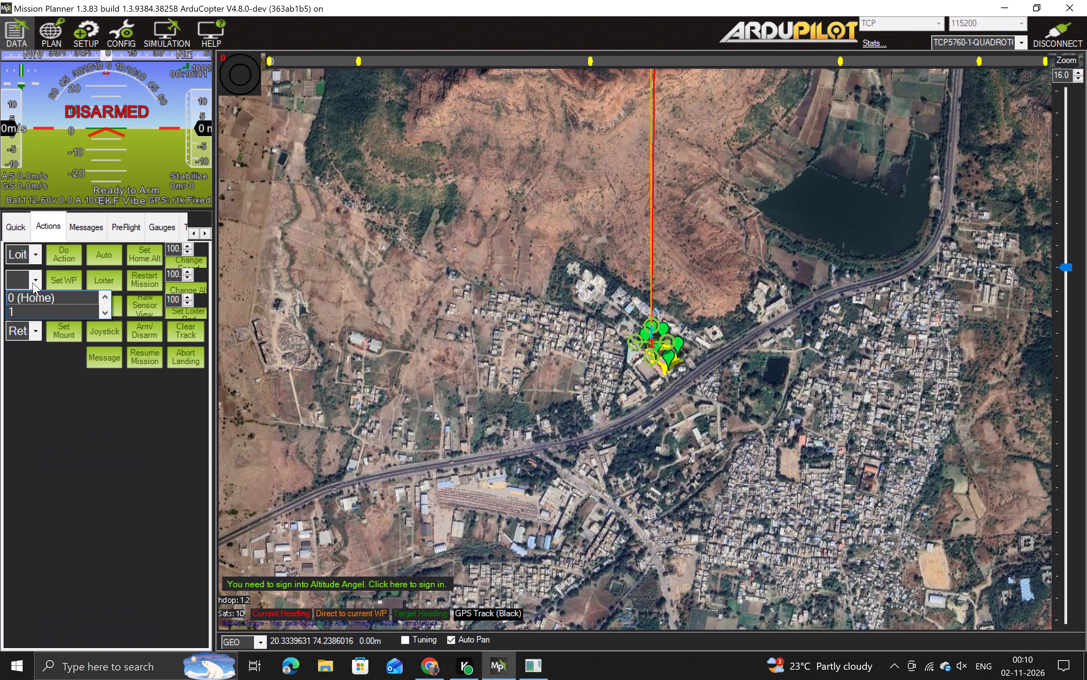
left_click(42, 302)
In the flight data actions, choose the mission start action, Stabilize as the flight mode and the home location as the mount mode.
left_click(33, 256)
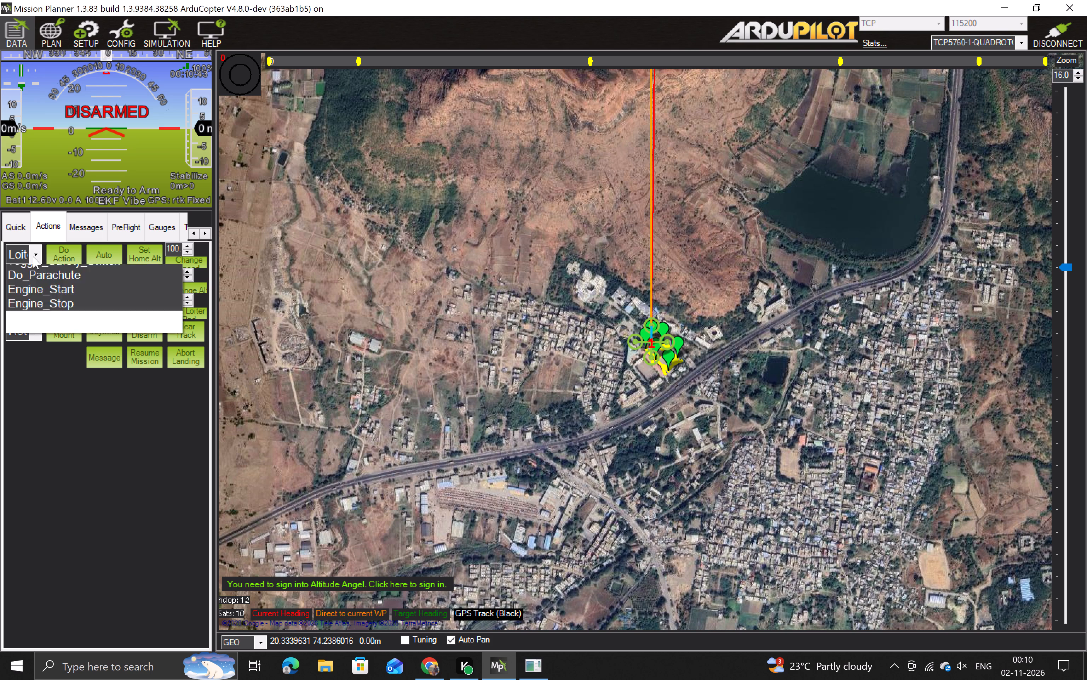
left_click(43, 311)
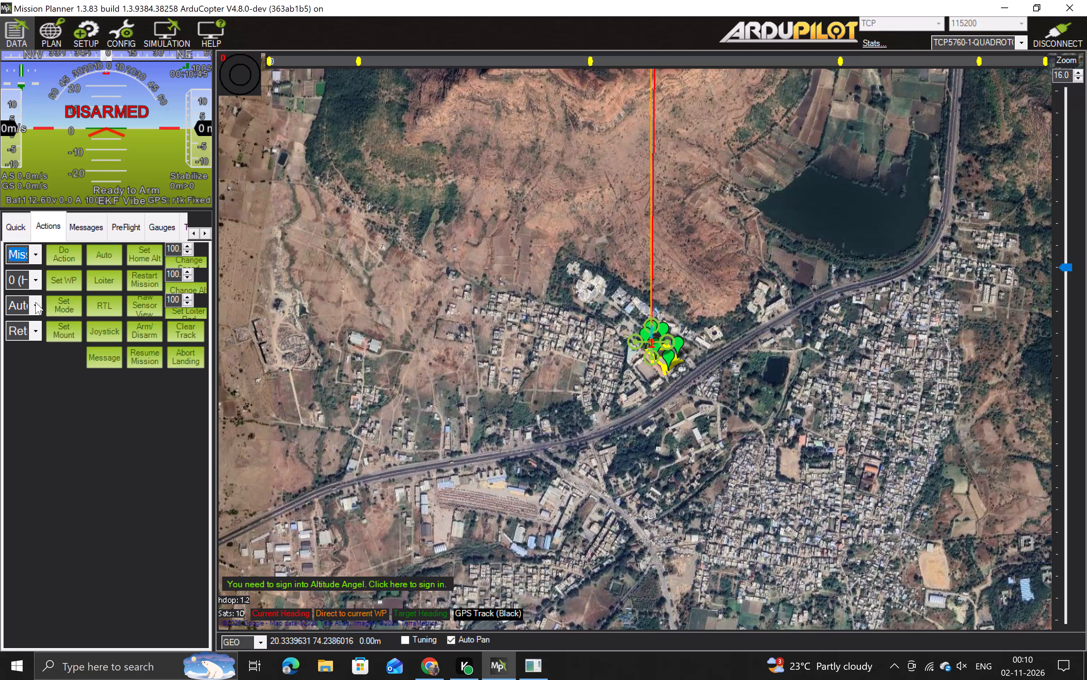
left_click(35, 303)
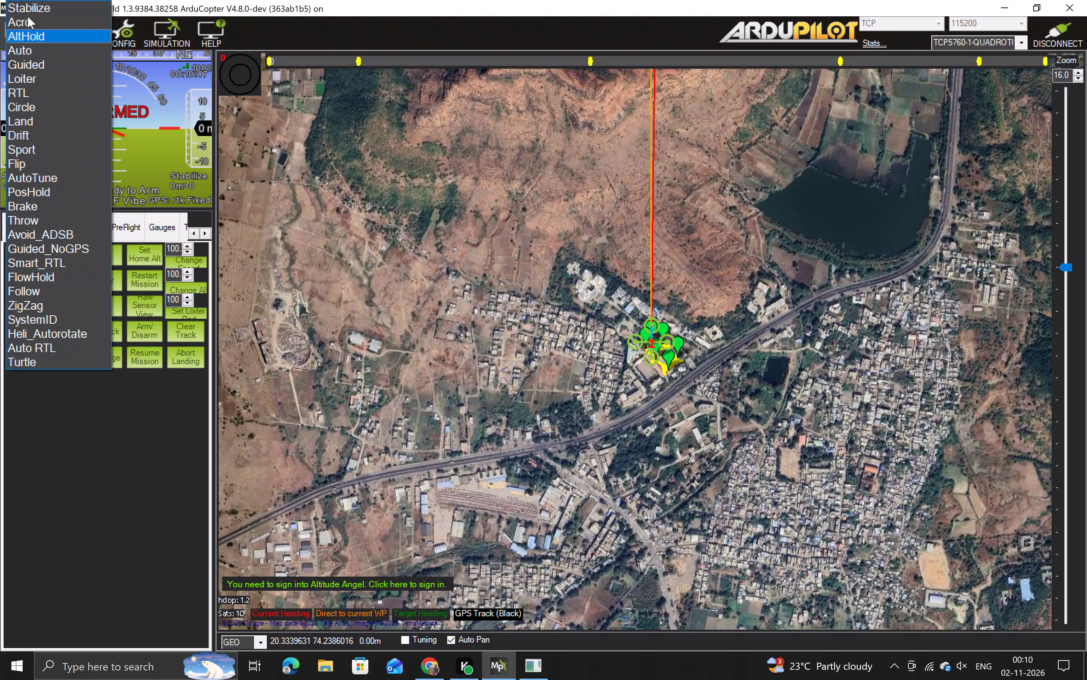
left_click(27, 2)
left_click(35, 328)
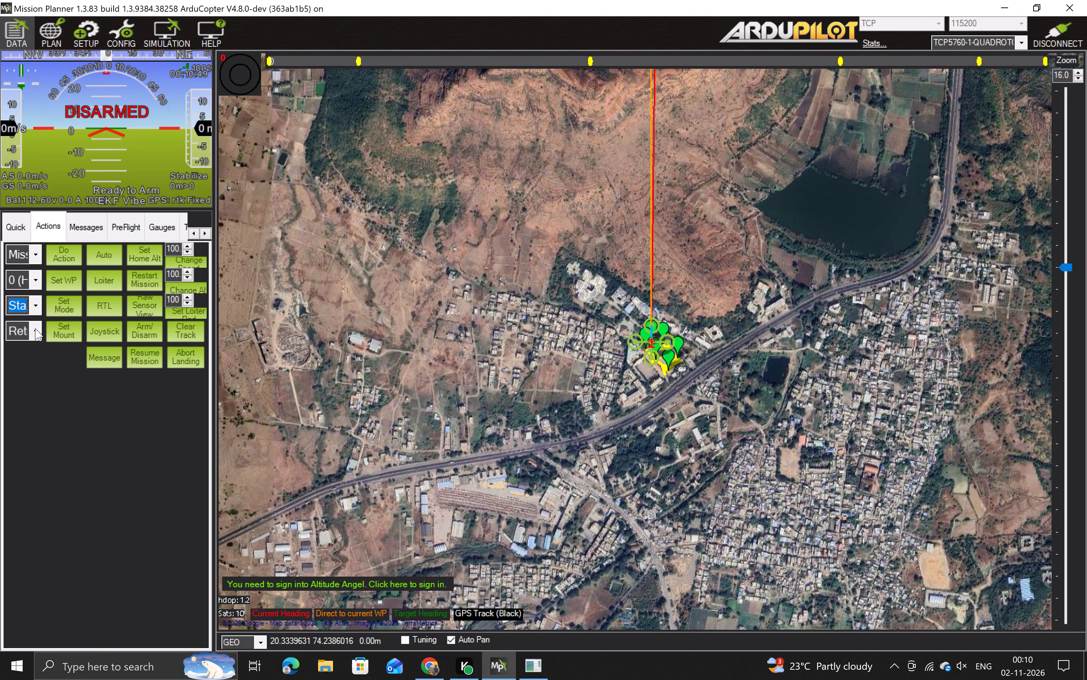
left_click(28, 429)
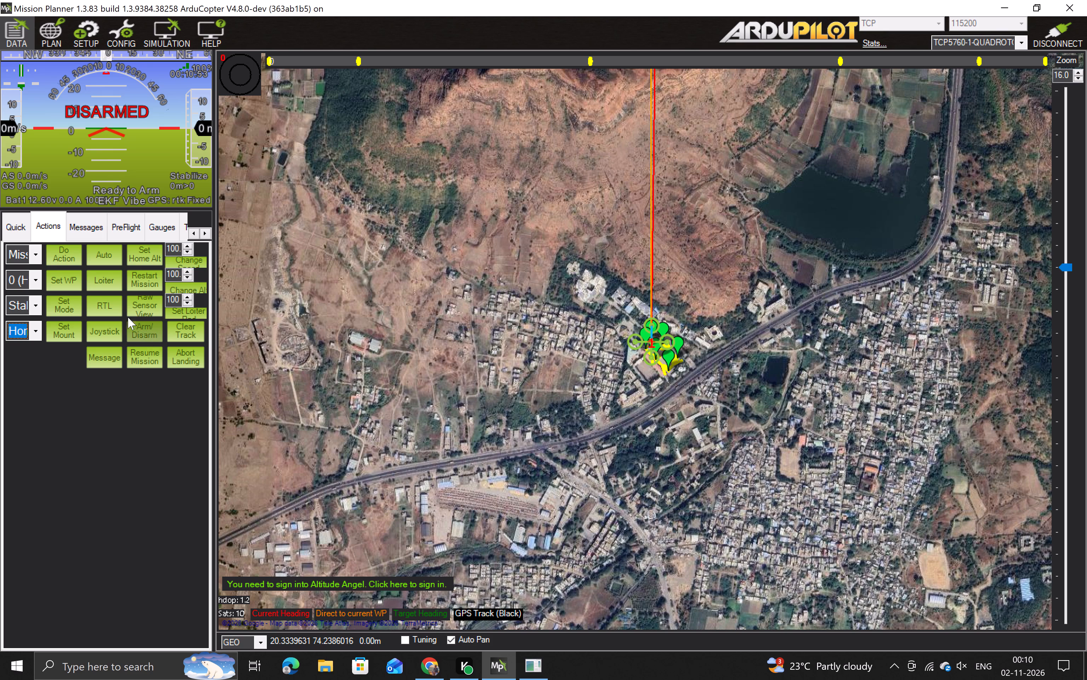
Switch the simulated quadcopter to Loiter mode and arm it, dismissing the antivirus alert without blocking or allowing the app.
left_click(106, 283)
left_click(148, 326)
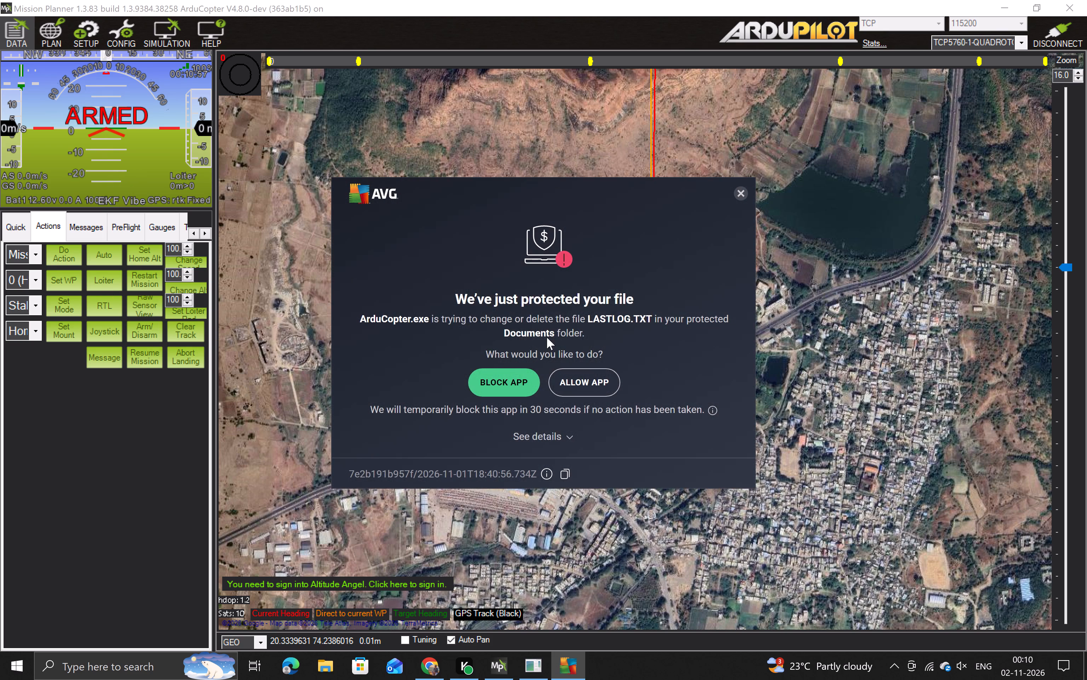
left_click(740, 191)
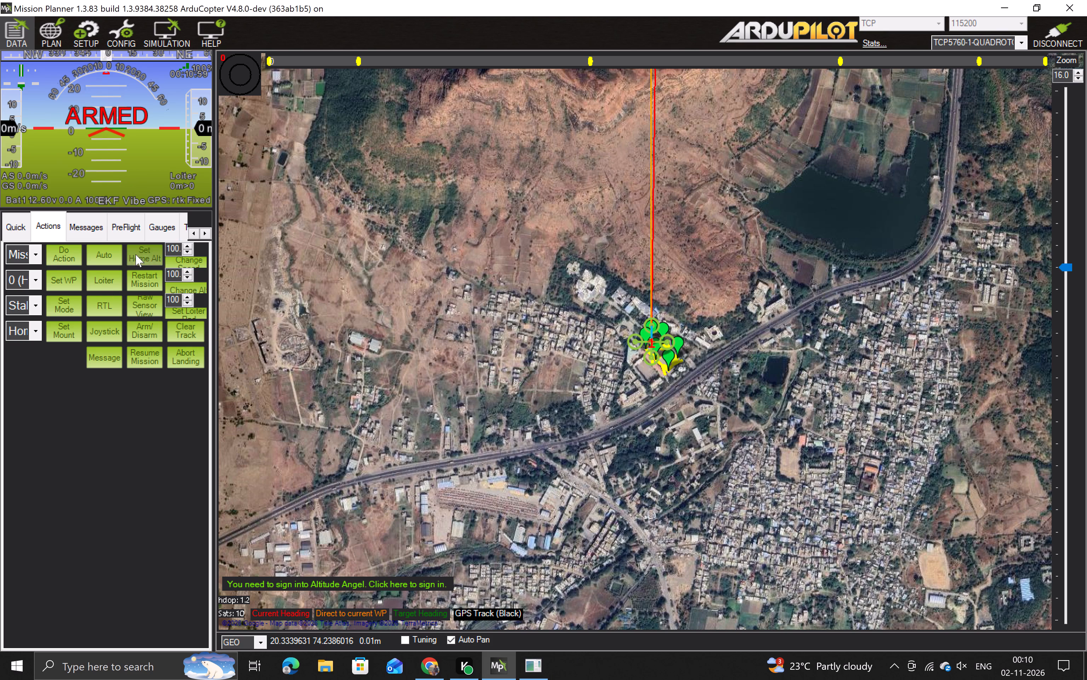
Execute the chosen mission start action on the armed quadcopter and follow its takeoff on the map around the waypoints.
left_click(64, 254)
left_click(552, 360)
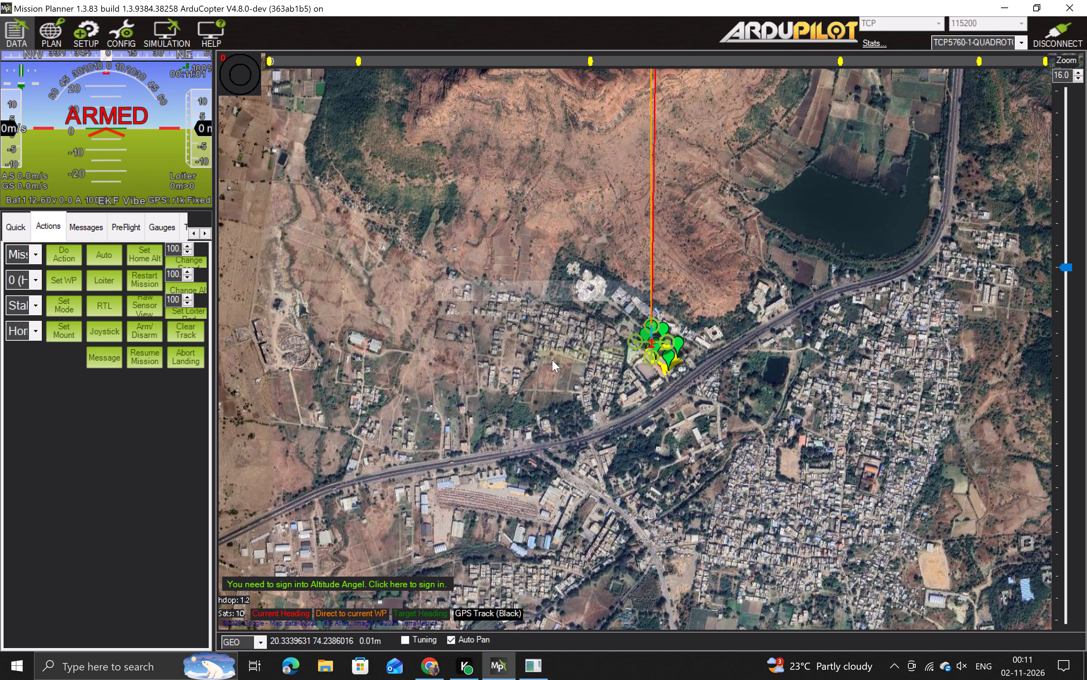
scroll(649, 384, "up", 4)
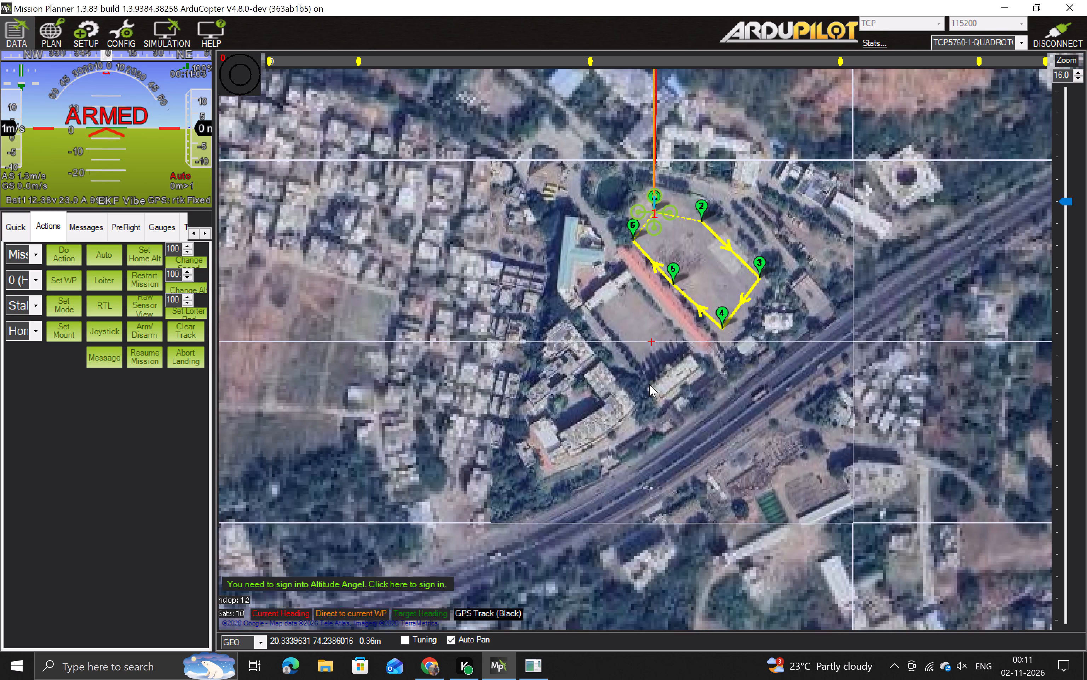
scroll(649, 384, "up", 2)
scroll(649, 384, "left", 3)
scroll(649, 384, "down", 1)
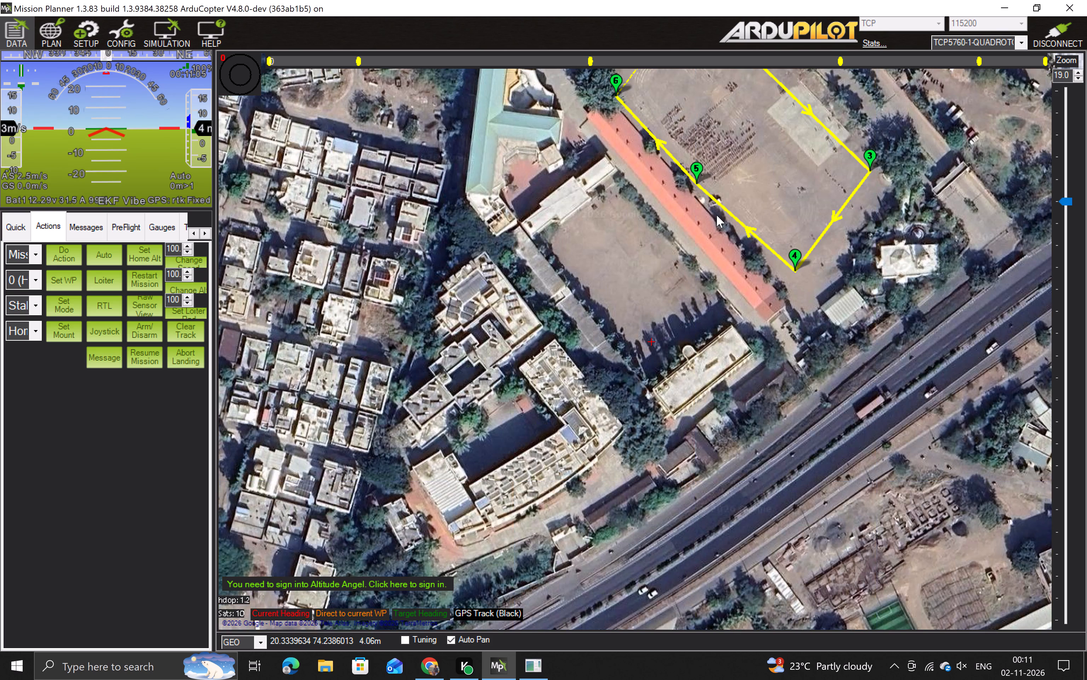
scroll(717, 215, "down", 1)
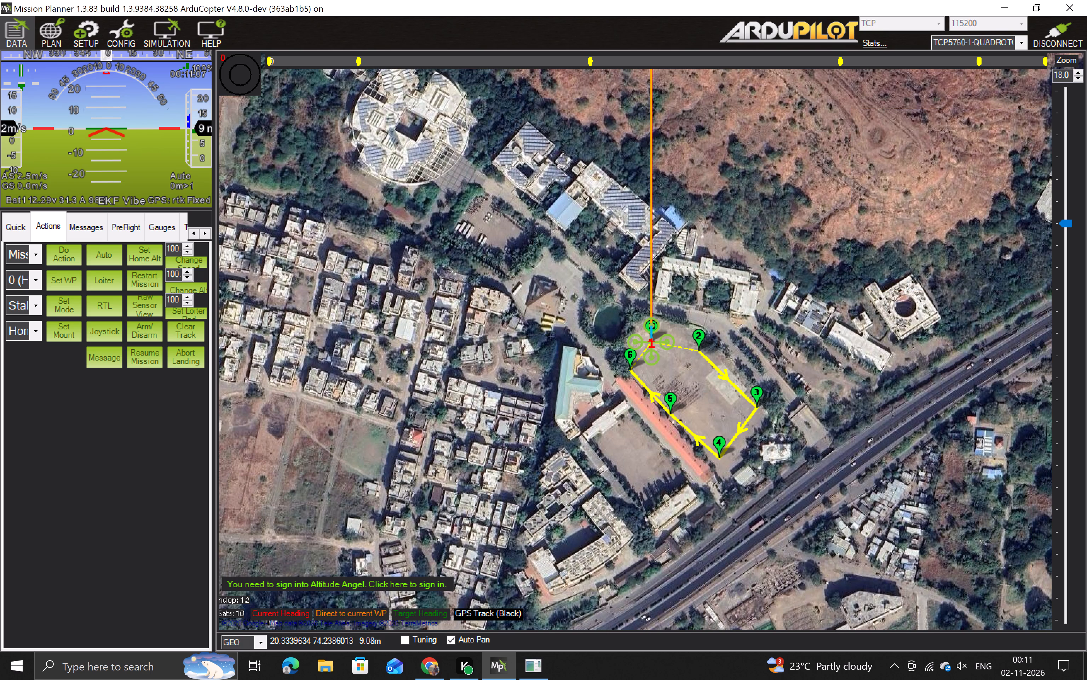
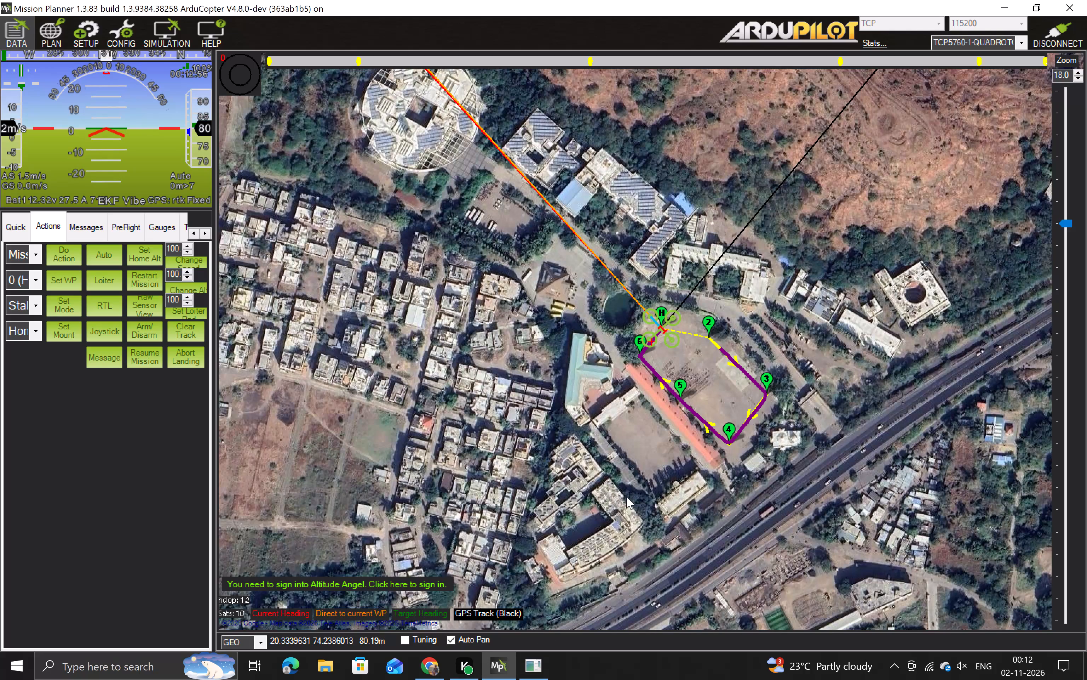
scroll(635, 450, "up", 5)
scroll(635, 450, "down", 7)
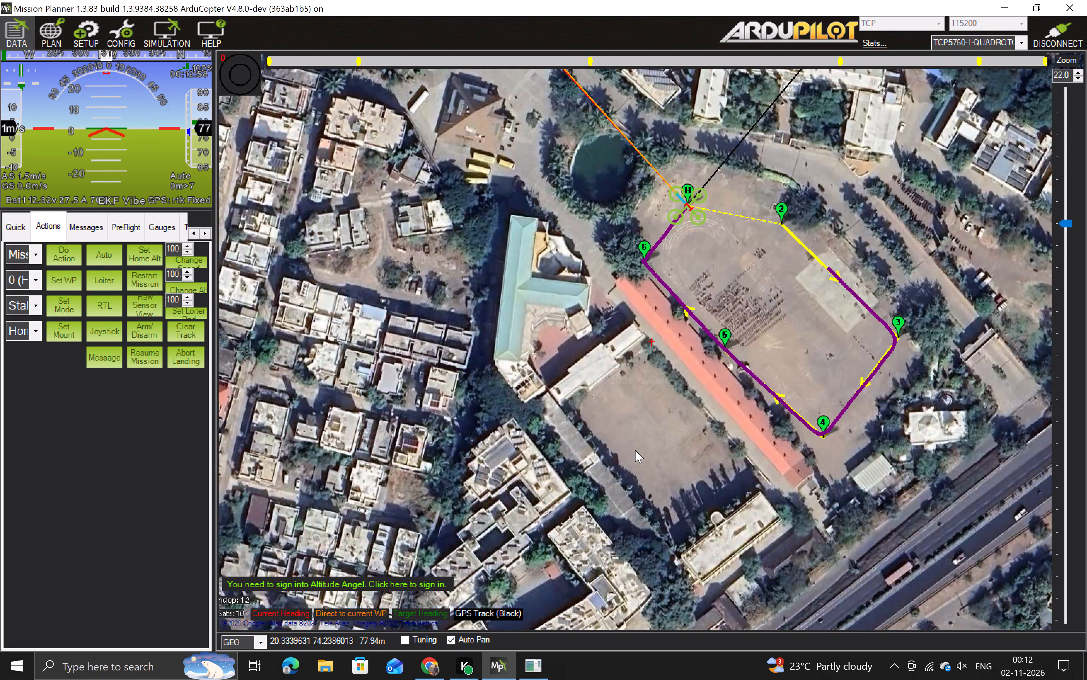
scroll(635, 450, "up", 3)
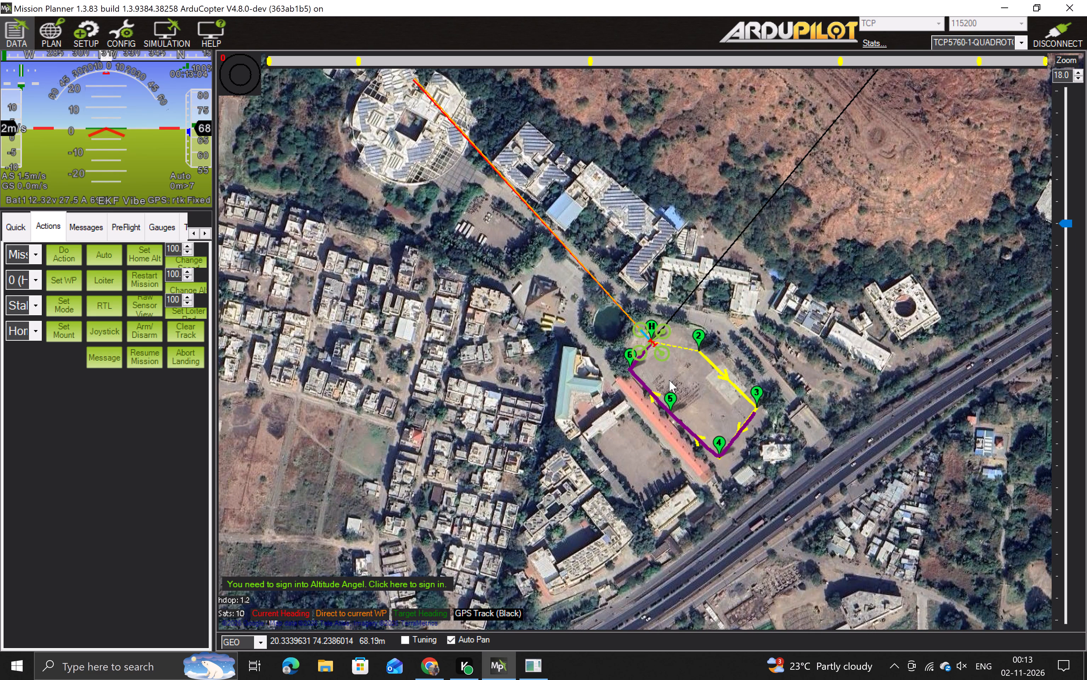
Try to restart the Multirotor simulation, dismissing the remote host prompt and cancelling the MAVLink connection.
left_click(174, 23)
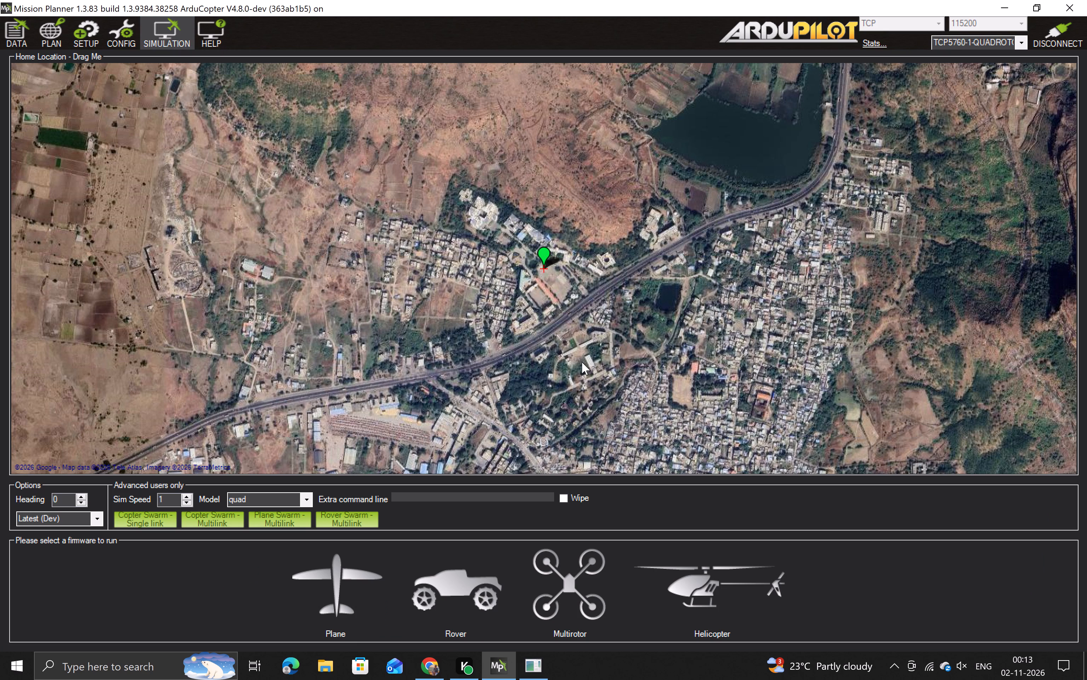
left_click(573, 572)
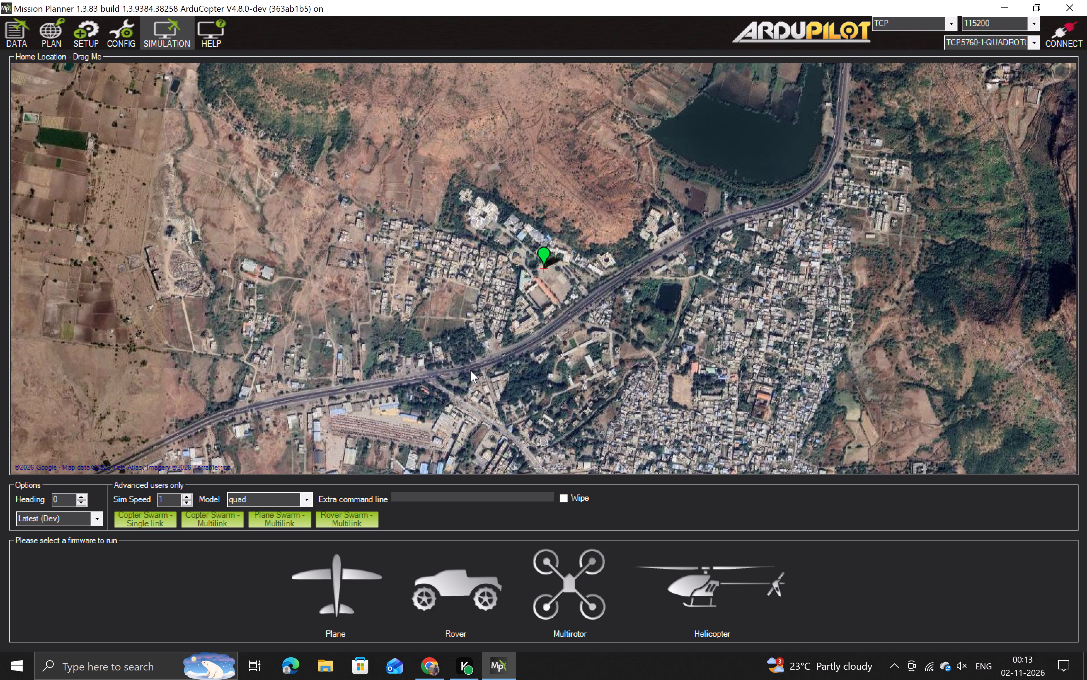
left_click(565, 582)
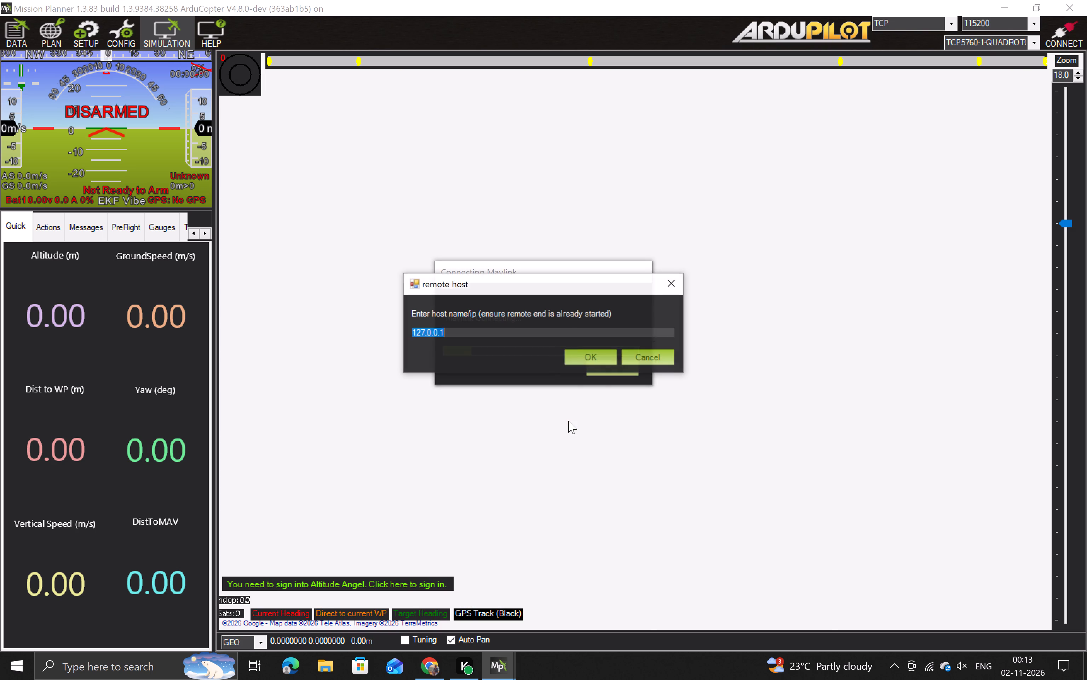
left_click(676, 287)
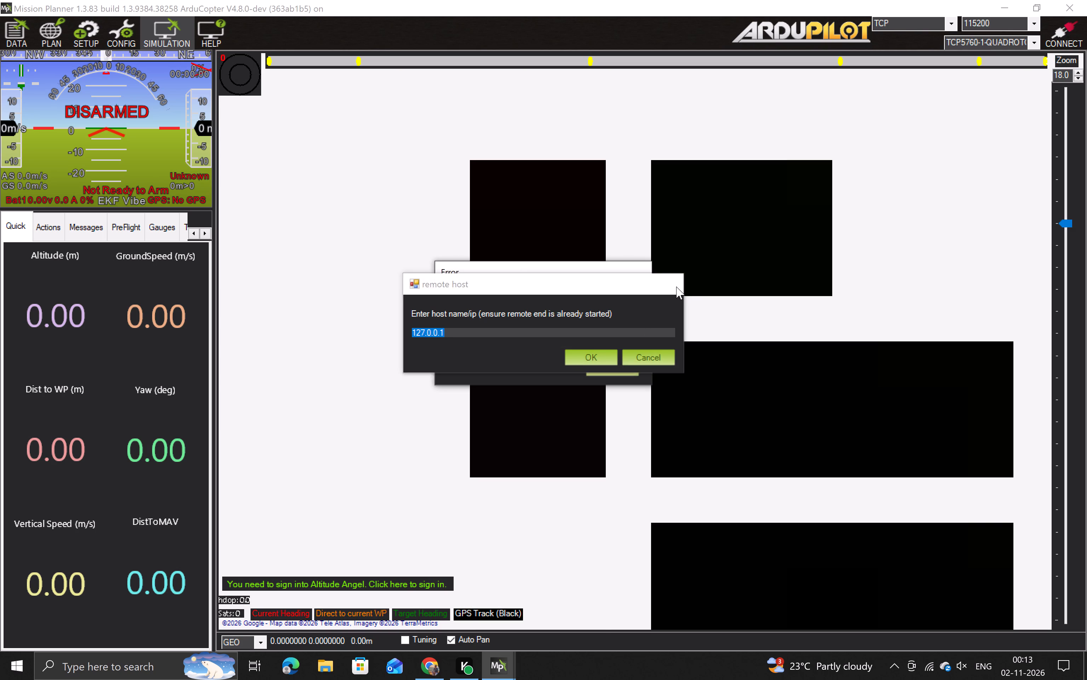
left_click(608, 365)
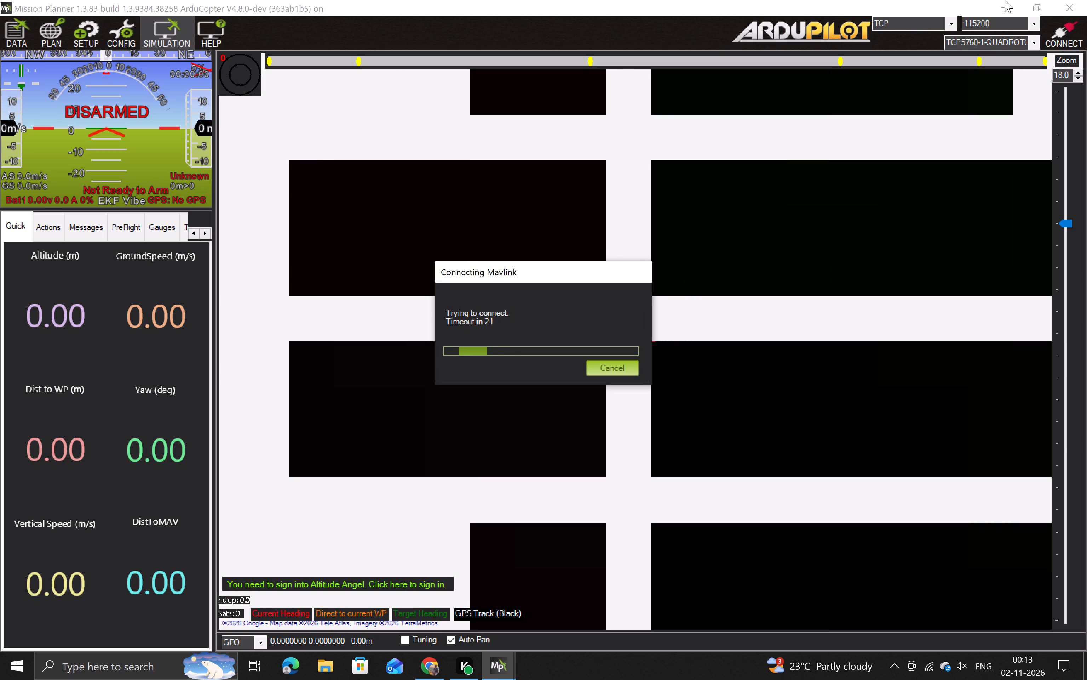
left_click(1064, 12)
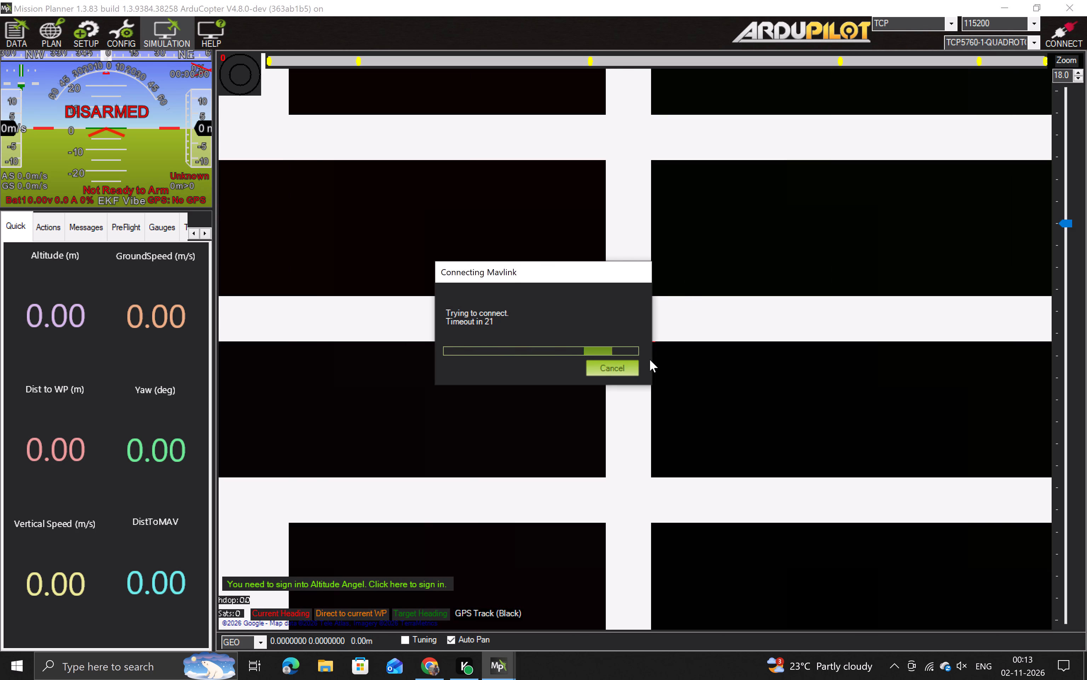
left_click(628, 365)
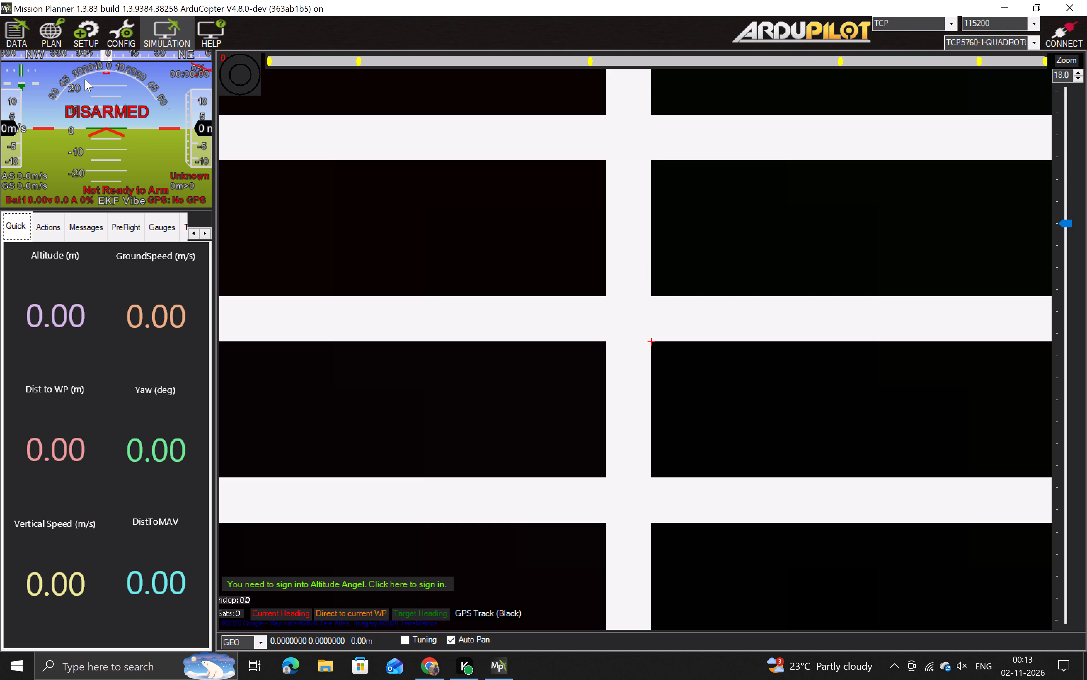
Review the flight plan's mission commands from takeoff through the waypoints to return-to-launch, including the command options for waypoint 2.
left_click(35, 21)
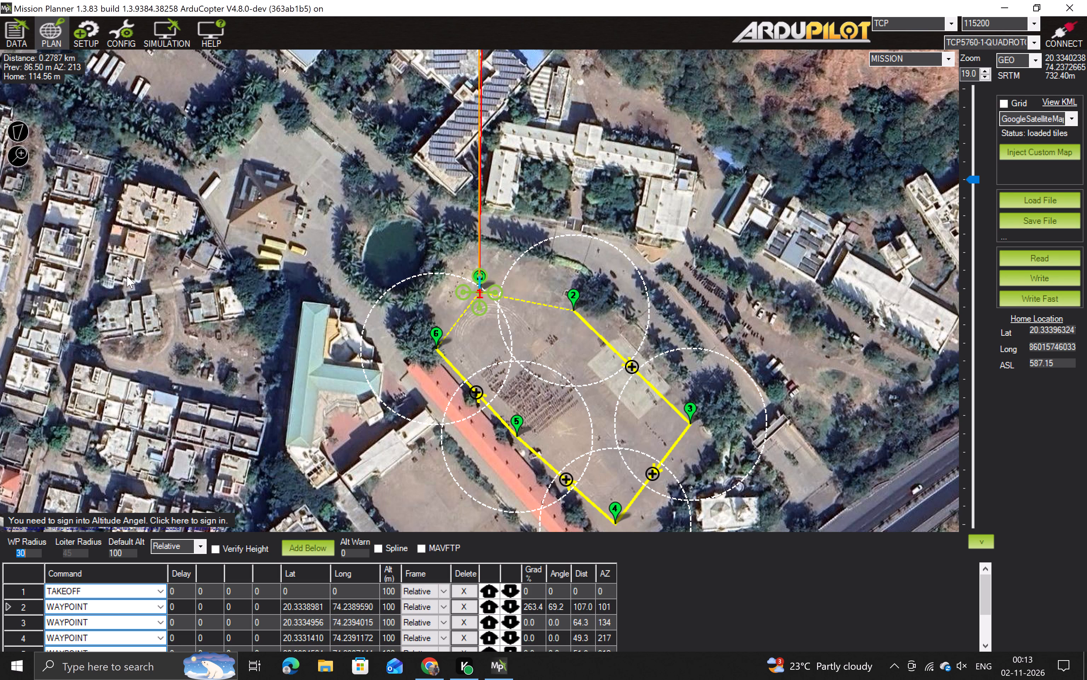
scroll(113, 644, "down", 1)
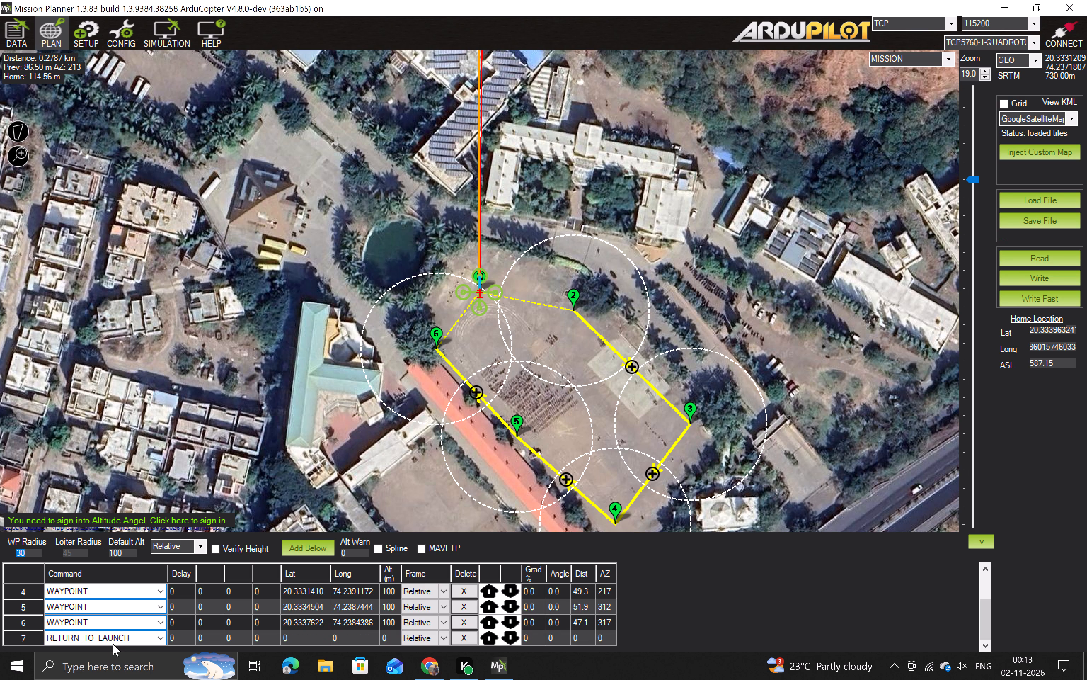
scroll(110, 618, "up", 9)
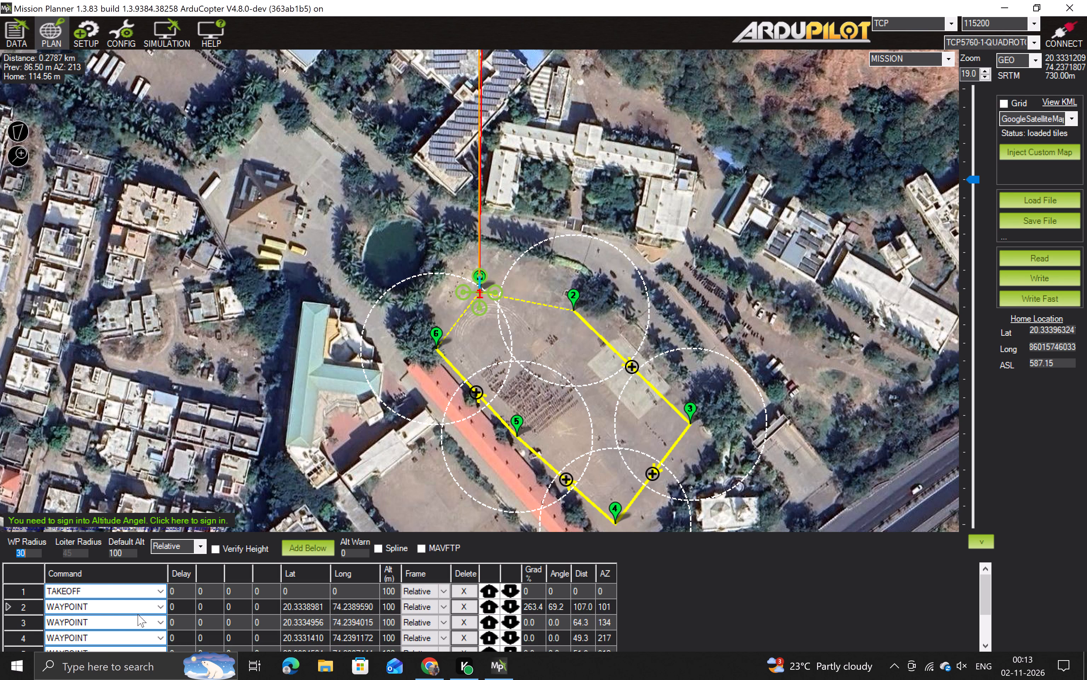
left_click(161, 607)
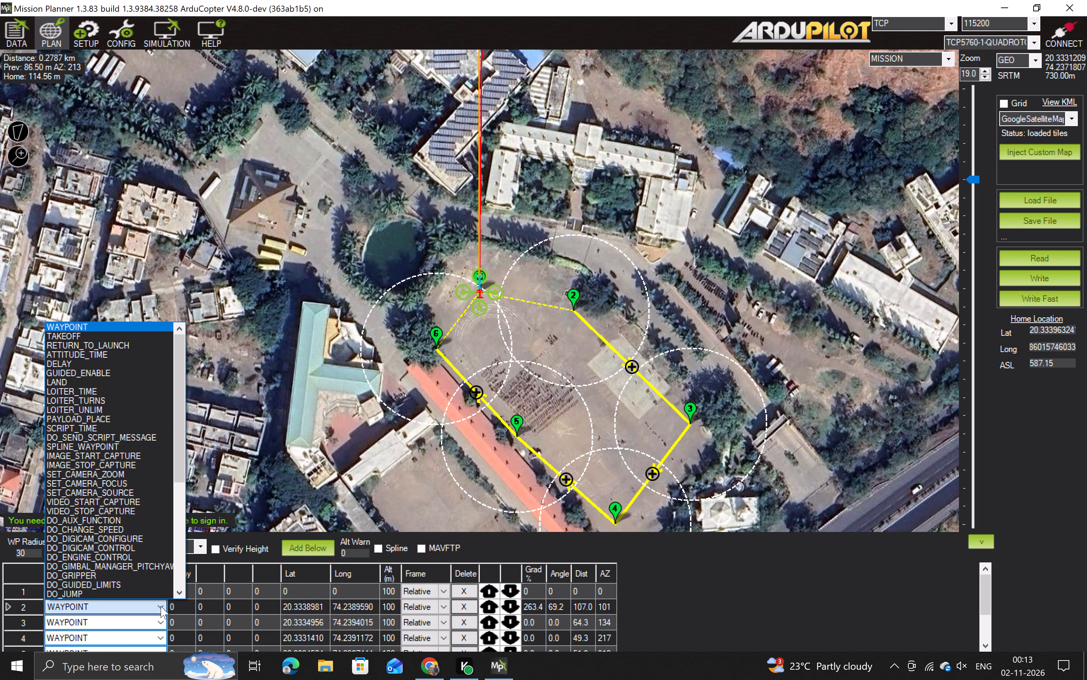
left_click(161, 606)
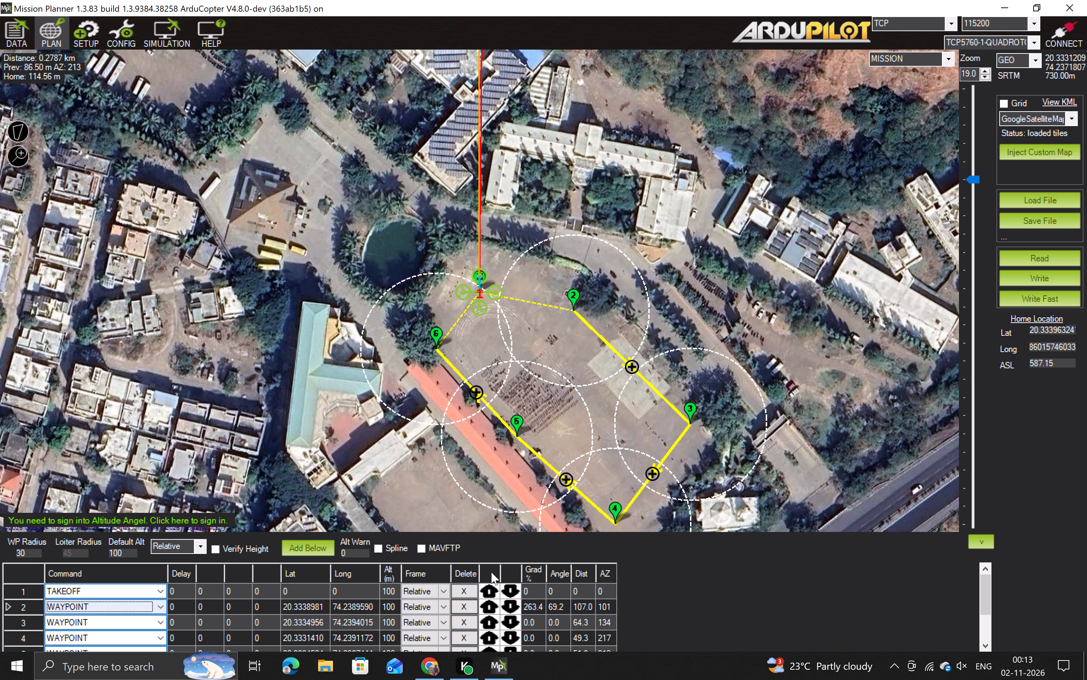
left_click(734, 592)
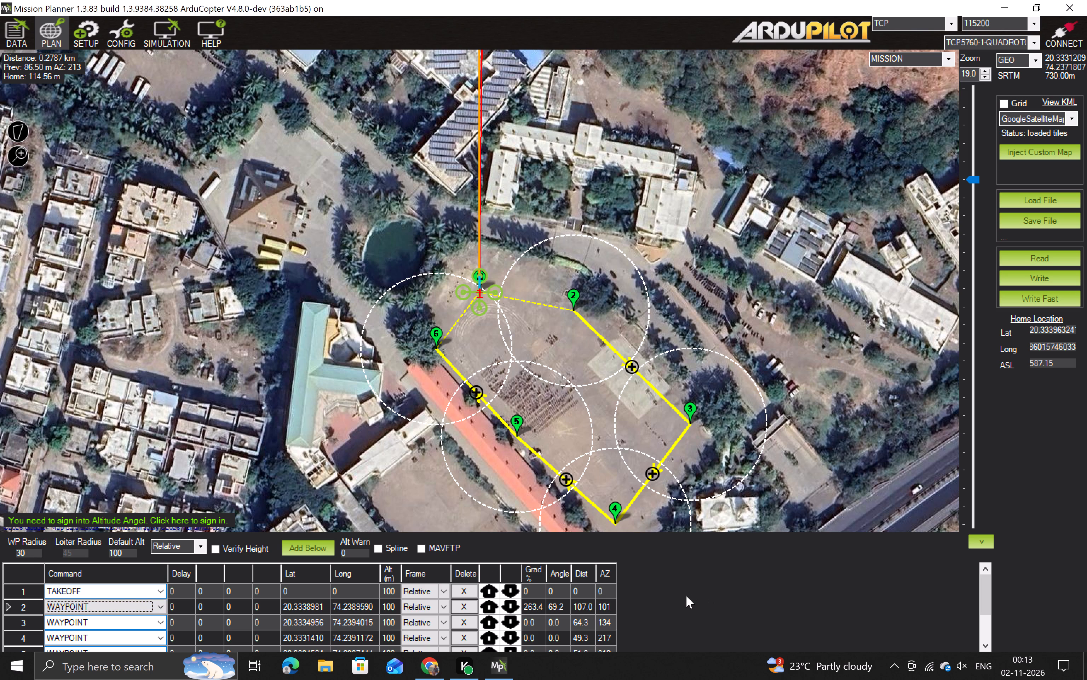
scroll(393, 627, "left", 1)
scroll(393, 627, "down", 13)
scroll(393, 627, "up", 14)
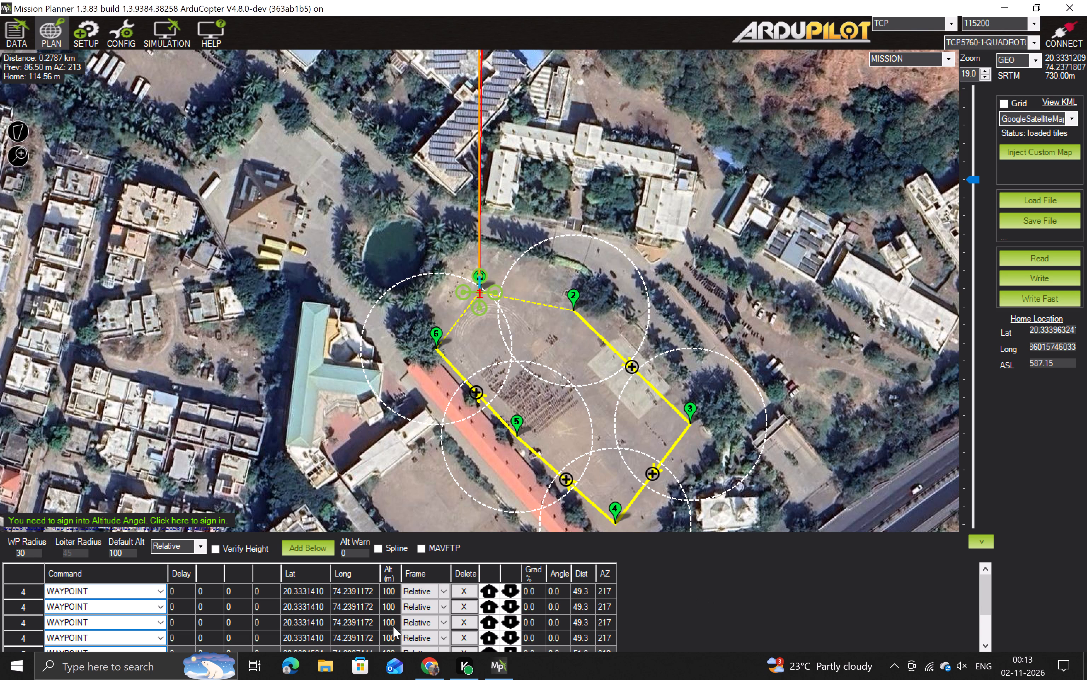
scroll(543, 637, "down", 8)
scroll(543, 637, "up", 10)
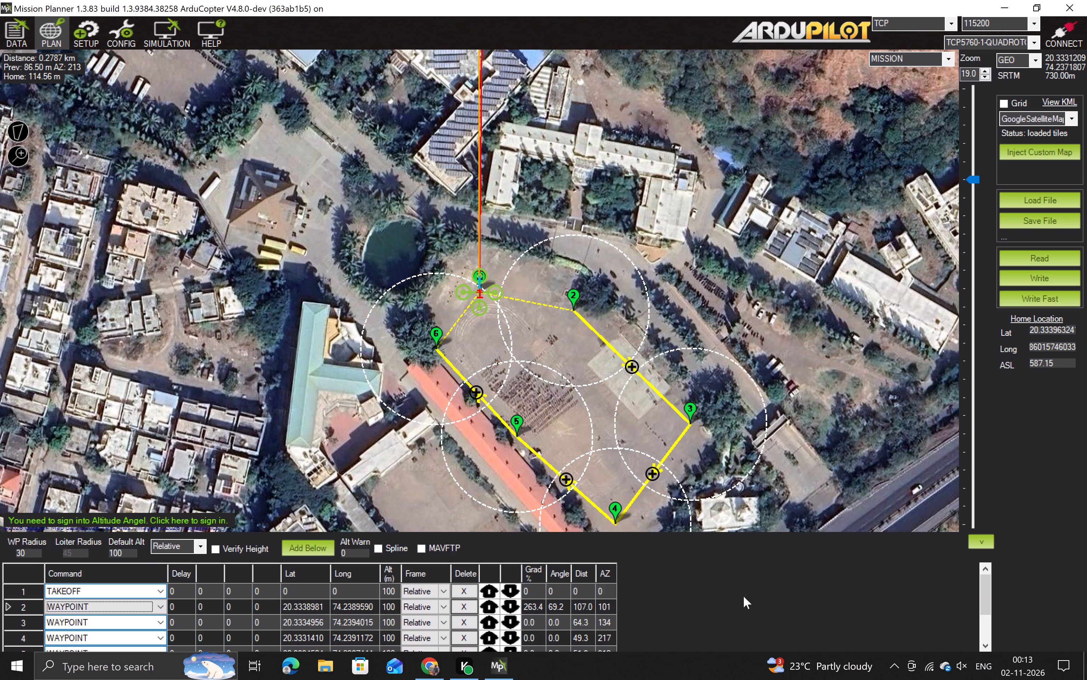
scroll(253, 633, "down", 8)
scroll(253, 633, "up", 11)
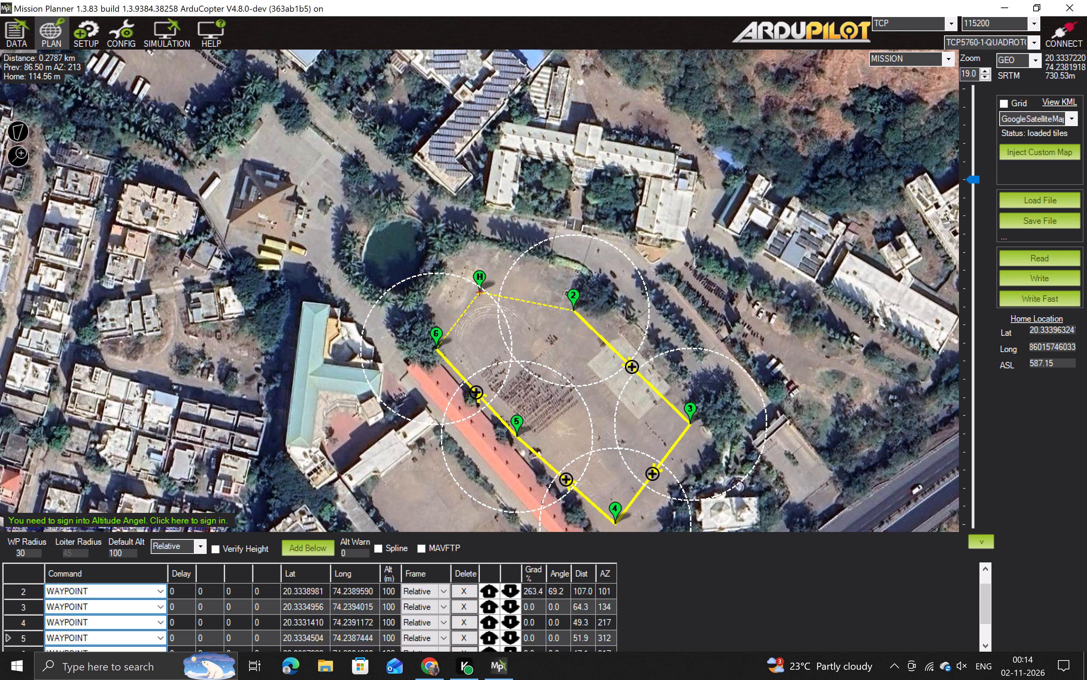
Delete waypoint 2, the first one after takeoff at the north-east edge of the ground, from the mission.
right_click(571, 294)
left_click(734, 547)
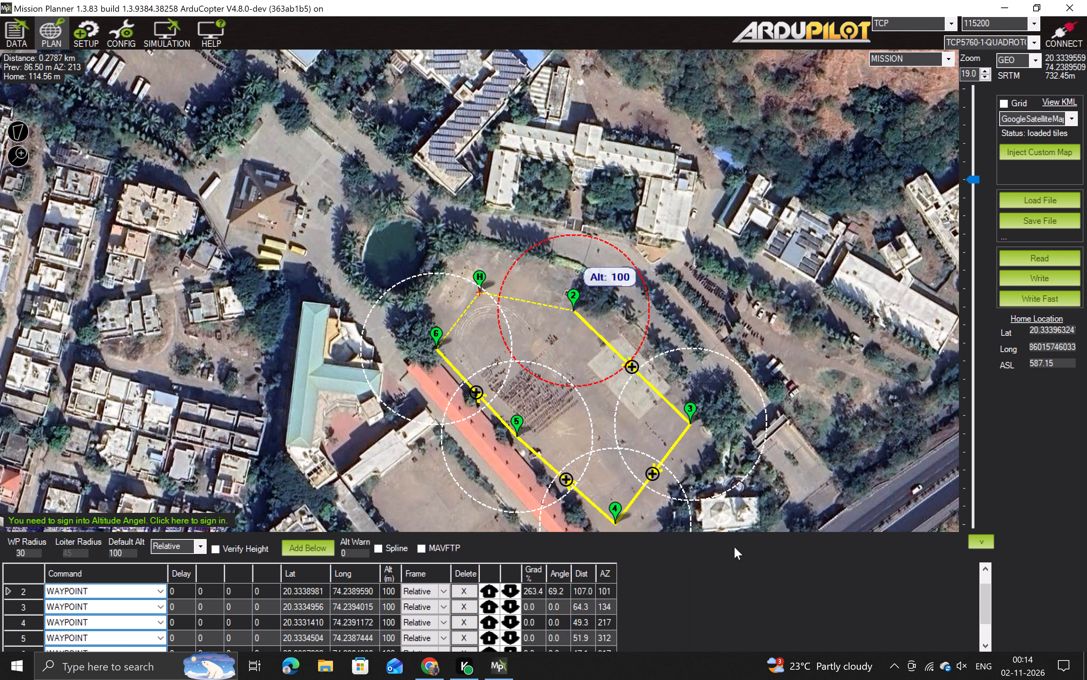
left_click(574, 299)
right_click(574, 299)
left_click(598, 261)
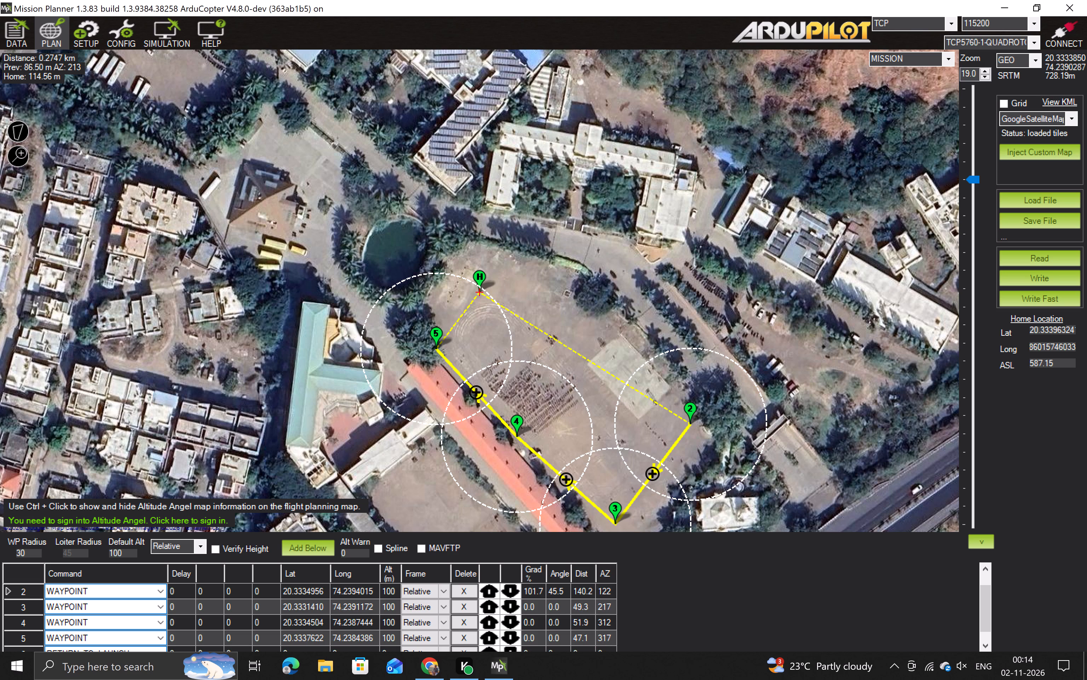
Delete the current waypoint 2, at the eastern corner of the ground, from the mission.
right_click(691, 408)
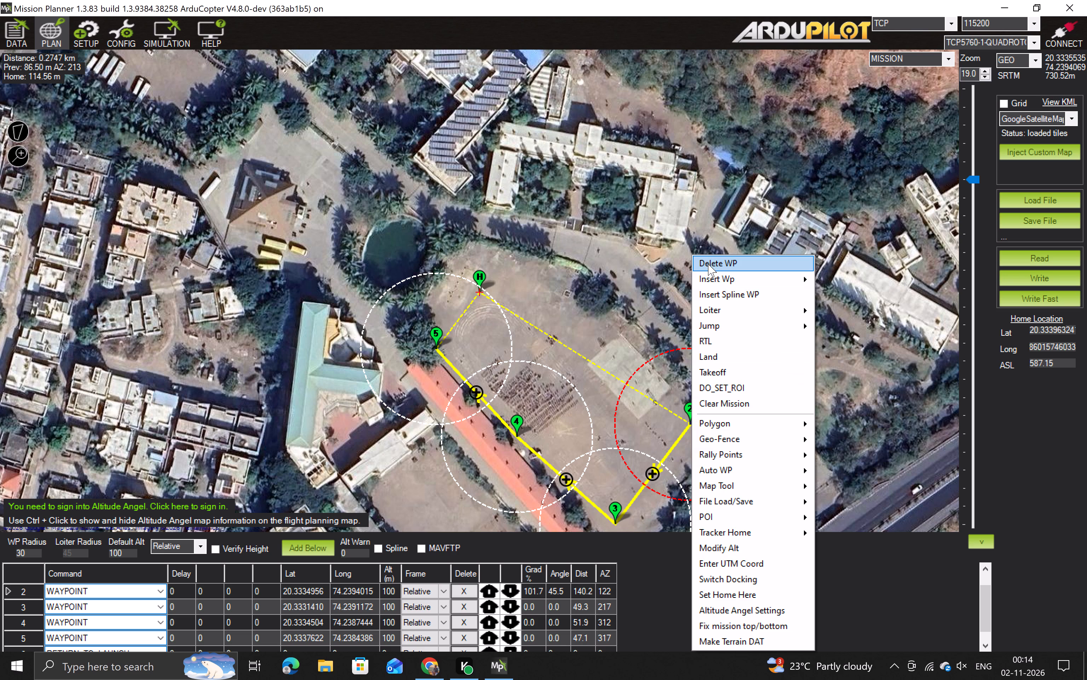
left_click(646, 540)
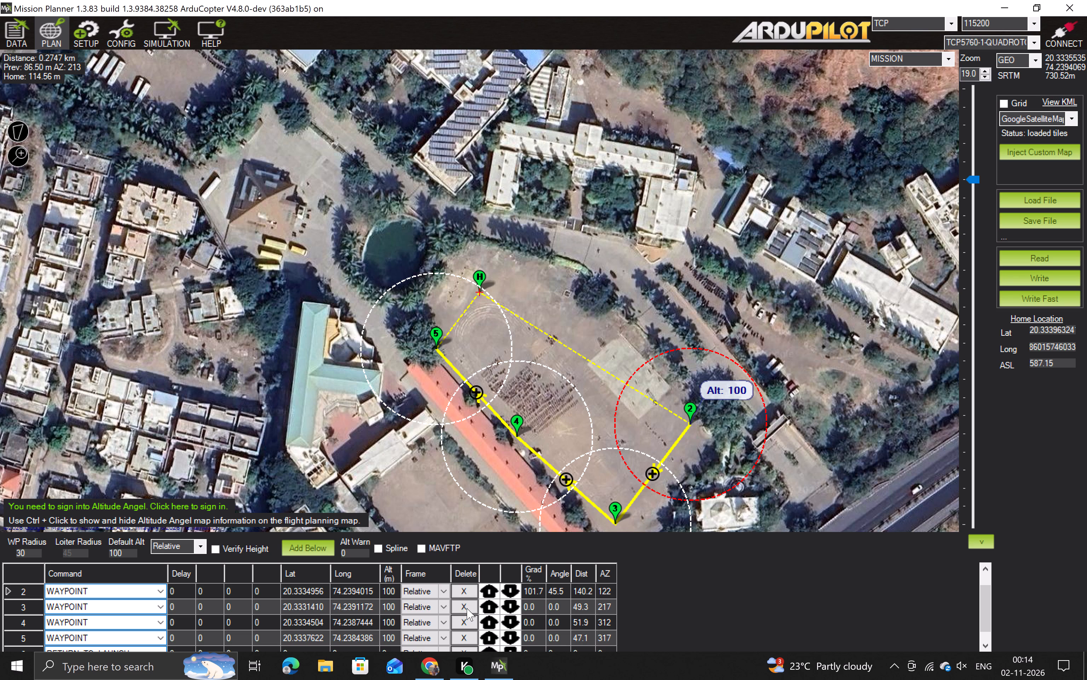
scroll(462, 598, "up", 11)
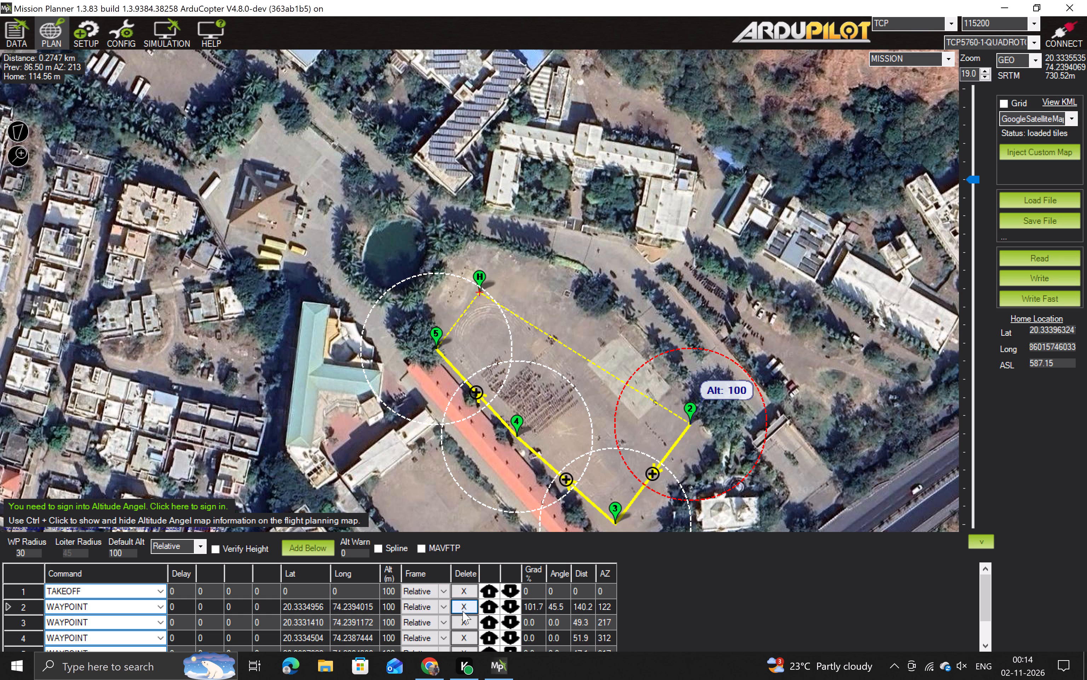
left_click(463, 605)
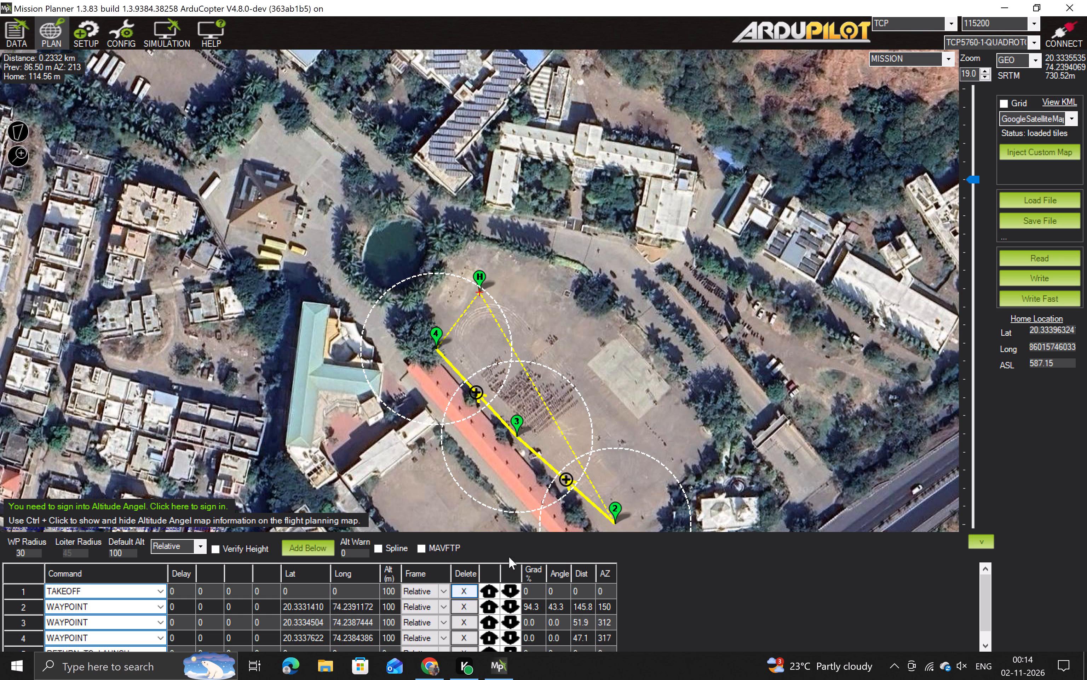
Delete waypoint 3, the middle point of the remaining line along the red-roofed building.
scroll(577, 489, "up", 1)
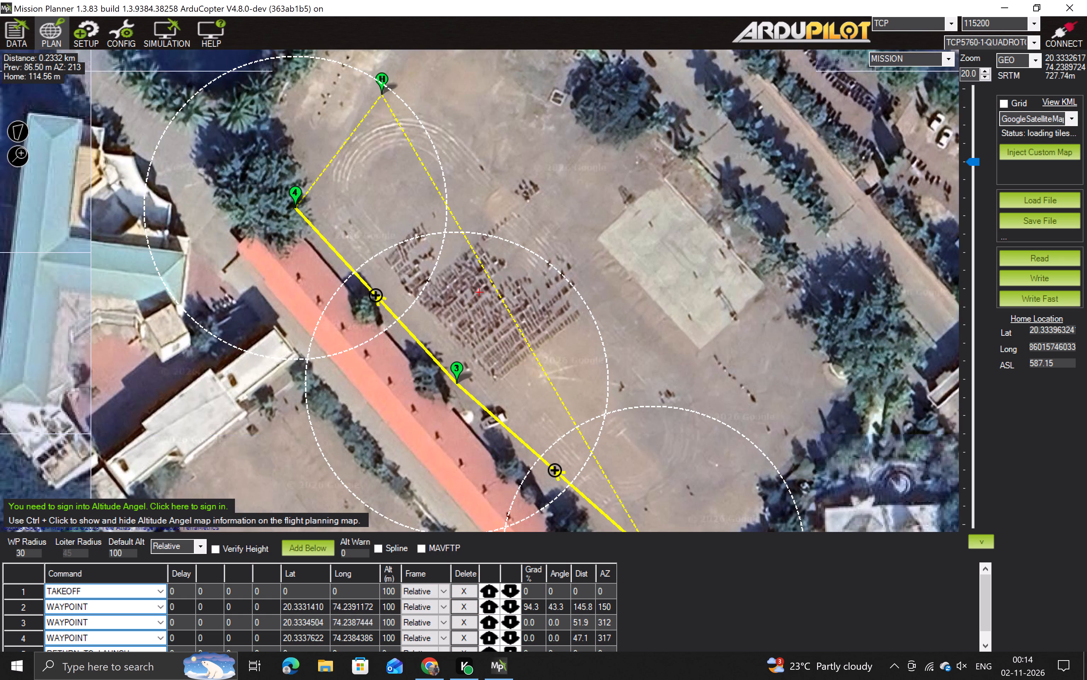
scroll(577, 489, "up", 1)
scroll(577, 489, "down", 3)
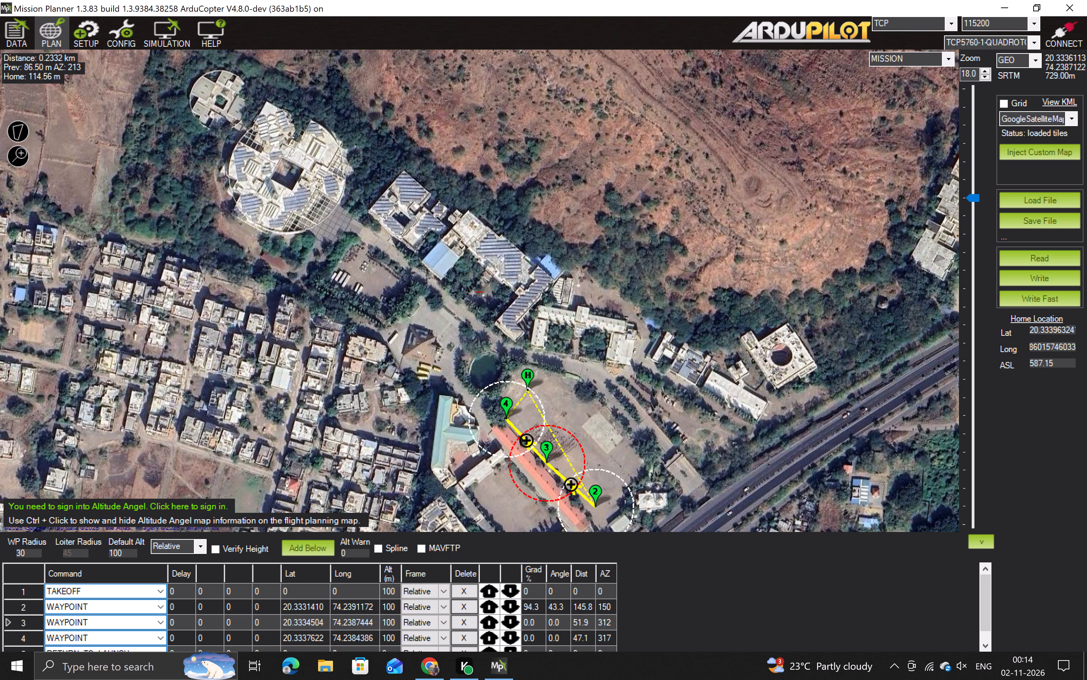
right_click(547, 449)
left_click(585, 268)
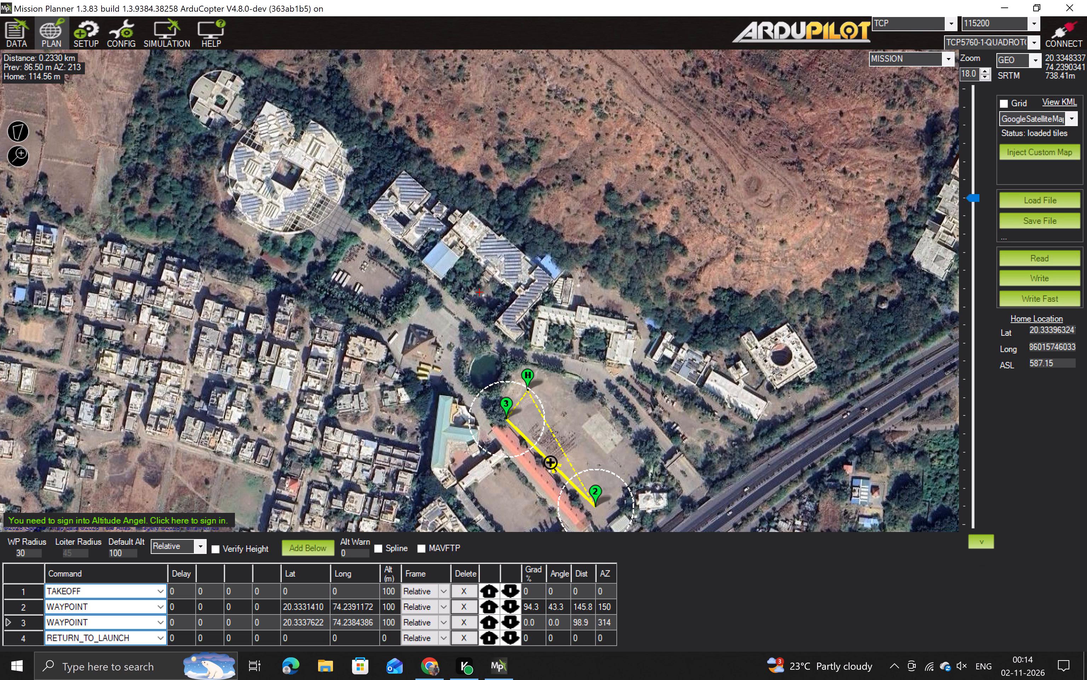
Close Mission Planner.
left_click(1081, 2)
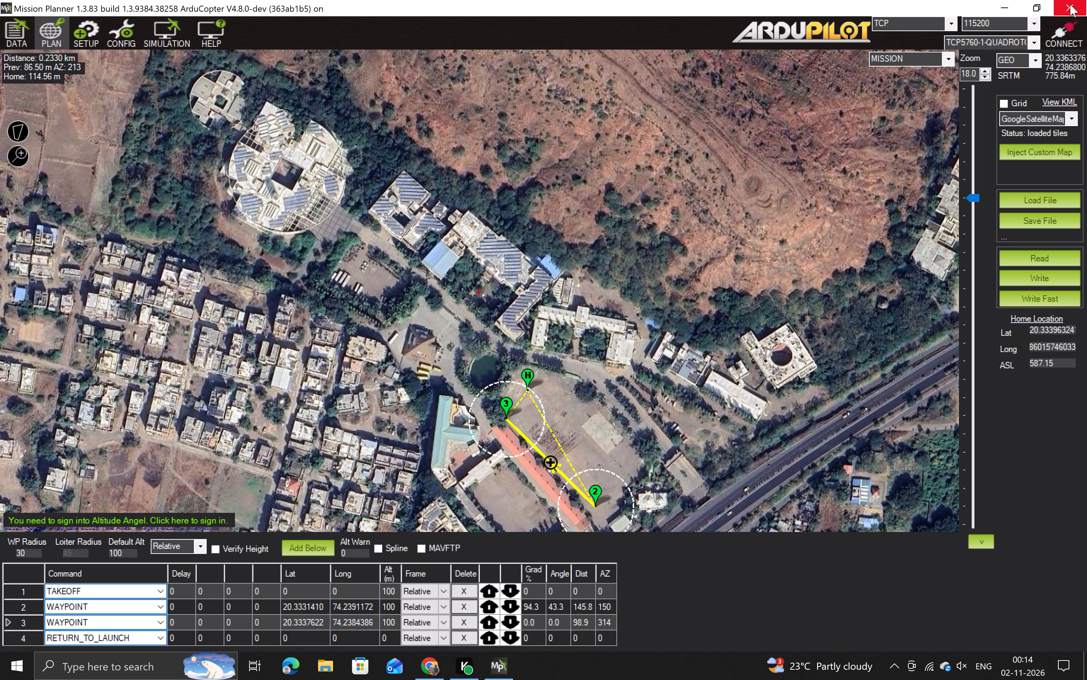
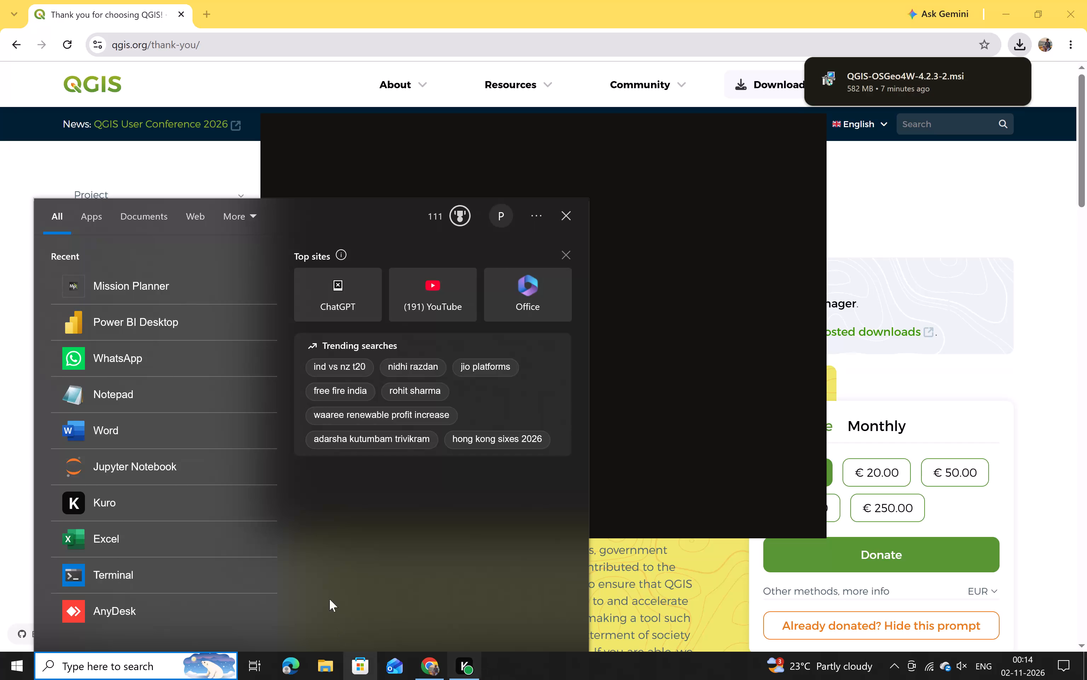
Launch Mission Planner again and dismiss the search pane.
double_click(158, 283)
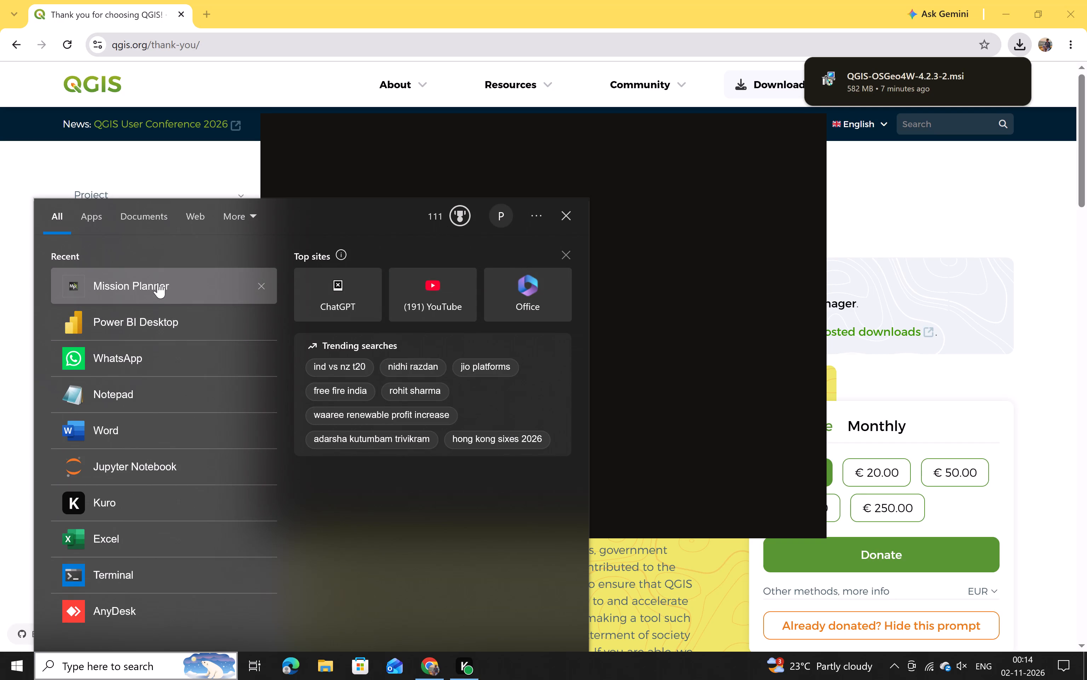
left_click(573, 217)
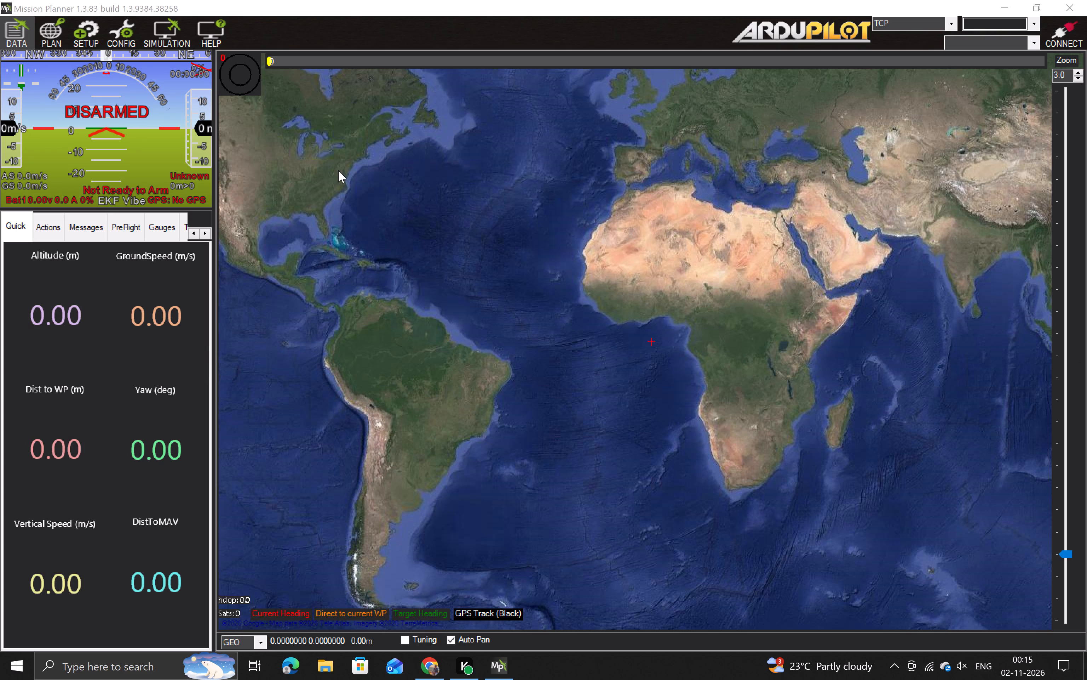
Start a Multirotor simulation with the quad model at the existing home location.
left_click(155, 19)
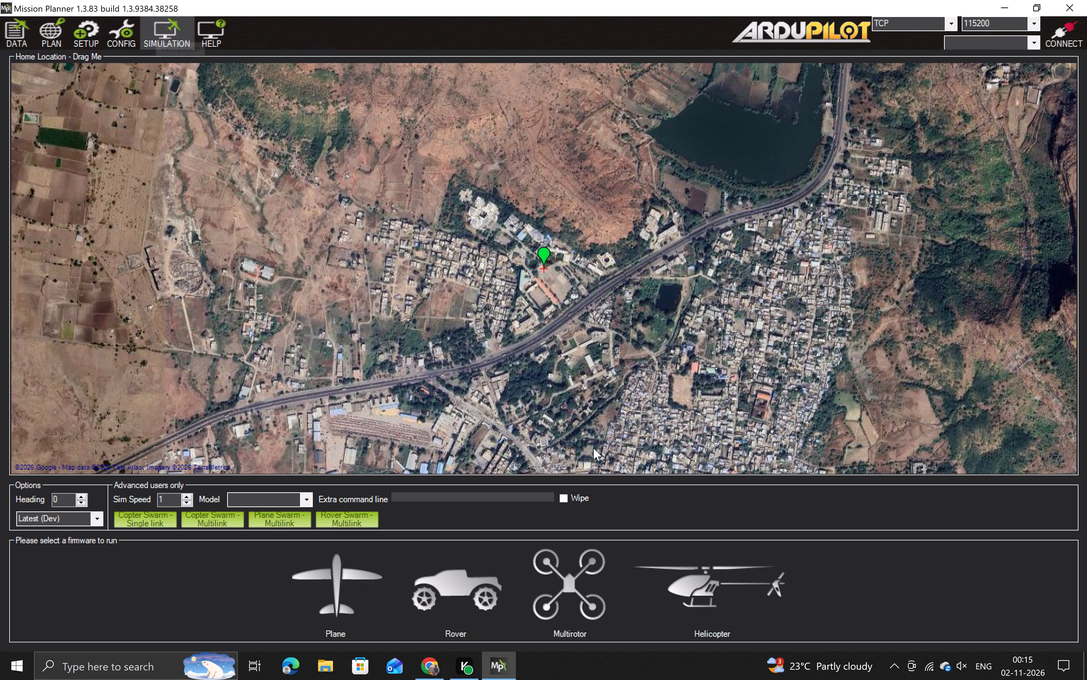
left_click(302, 498)
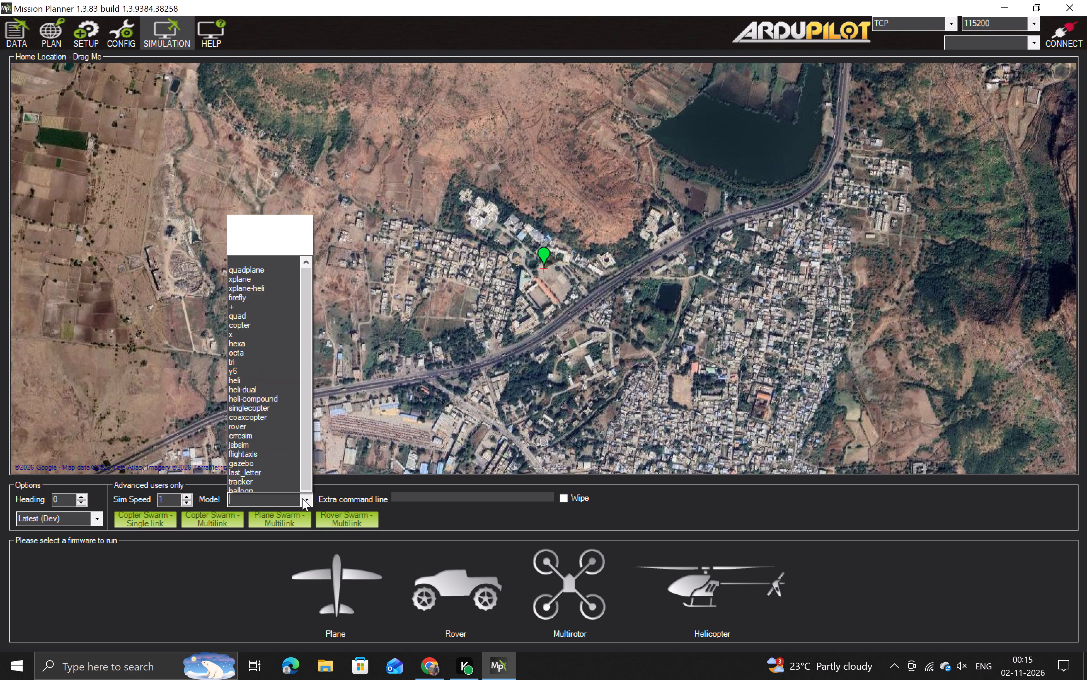
left_click(237, 277)
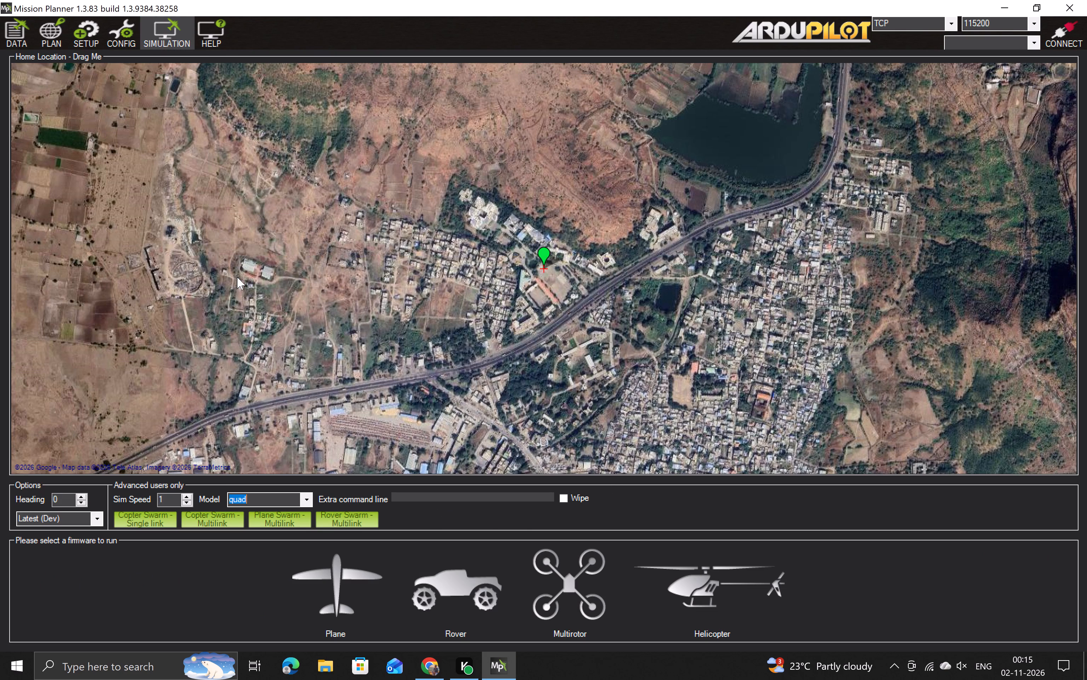
left_click(568, 576)
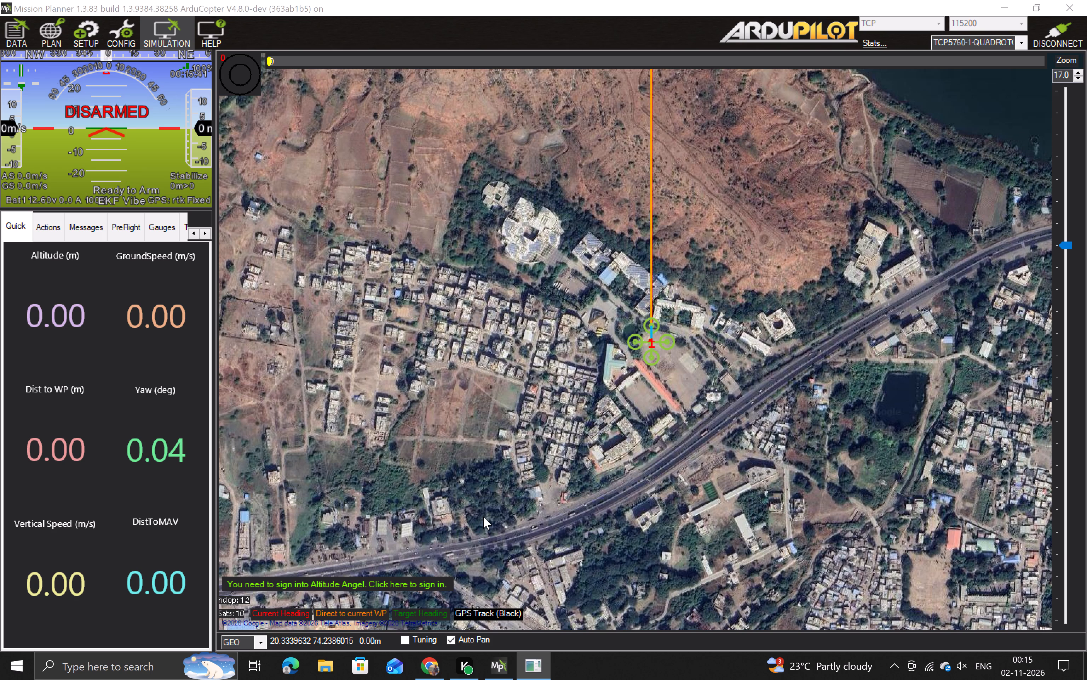
left_click(499, 468)
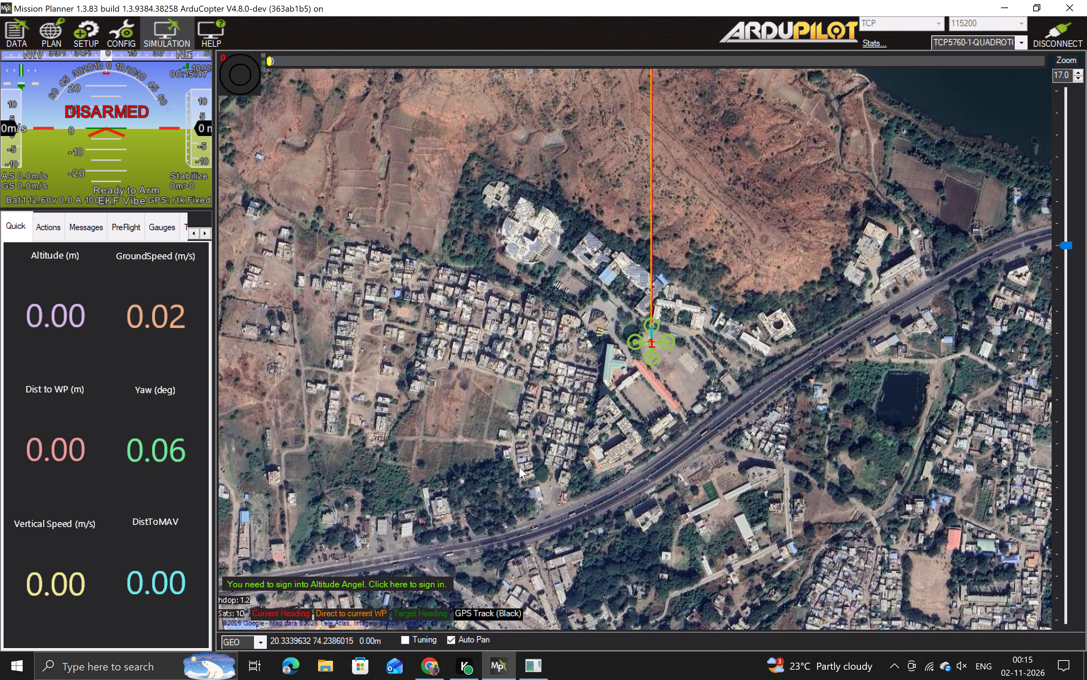
Examine the flight planning map around the home position and the open ground beside the red-roofed building.
left_click(46, 20)
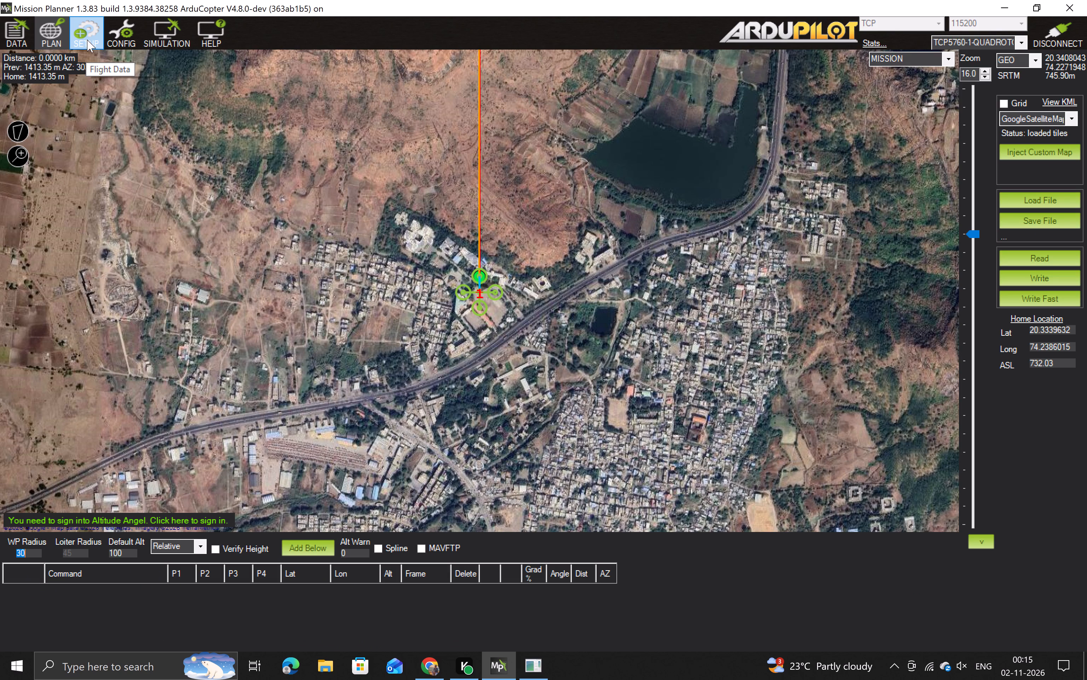
scroll(488, 327, "up", 4)
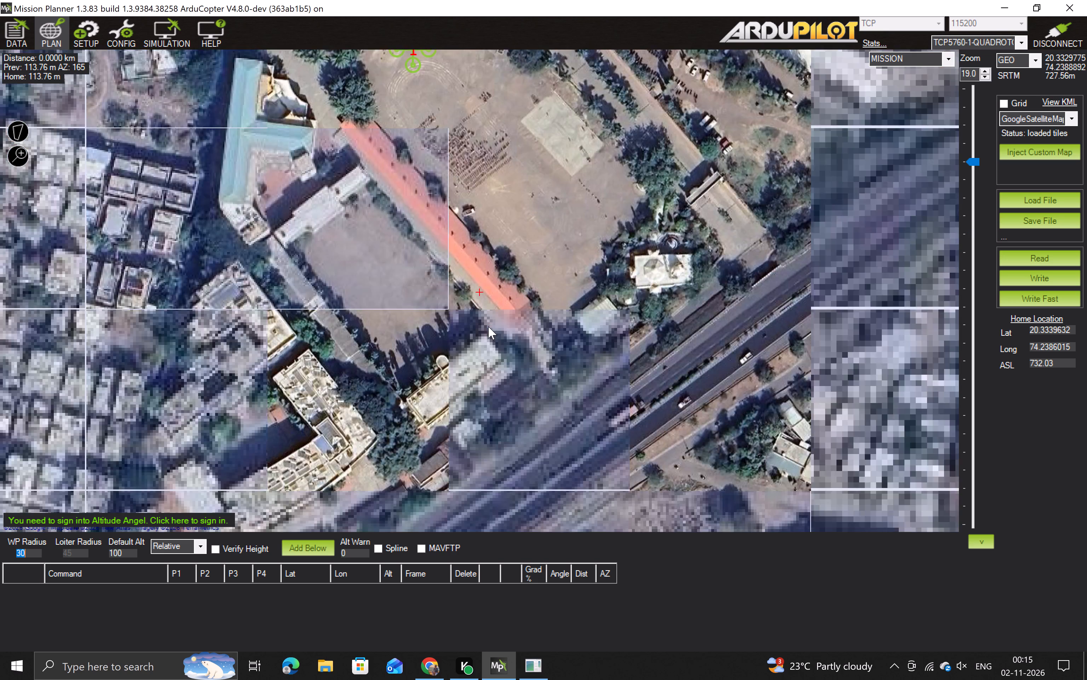
scroll(488, 327, "down", 6)
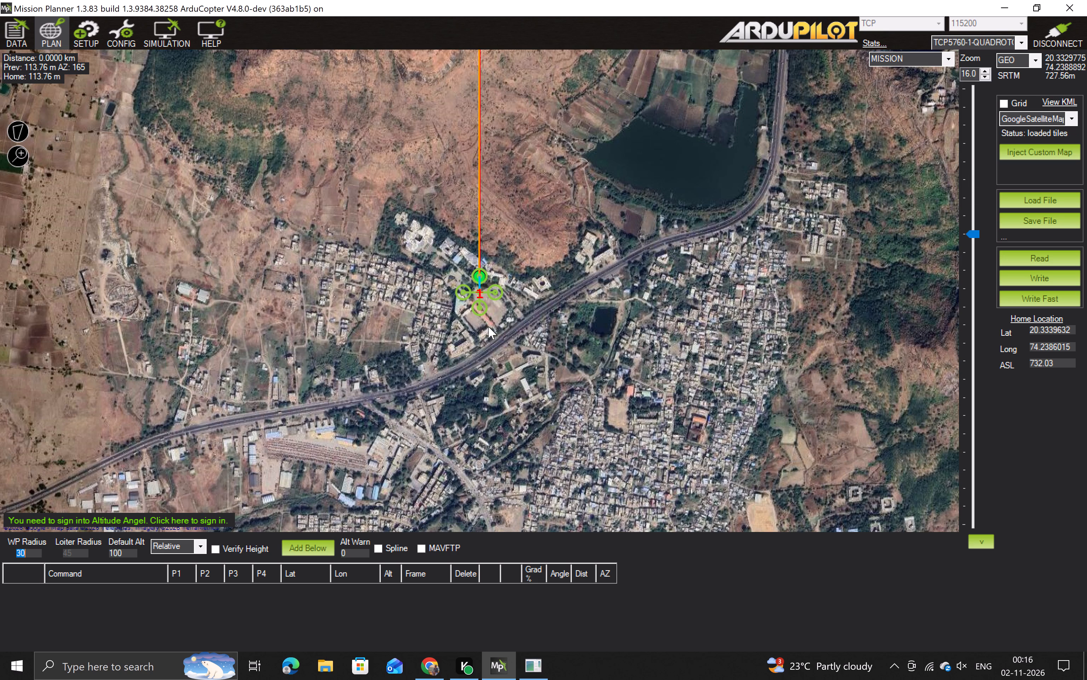
scroll(488, 327, "left", 1)
scroll(488, 327, "down", 4)
scroll(488, 327, "left", 3)
scroll(488, 327, "down", 14)
scroll(488, 327, "left", 1)
scroll(488, 327, "up", 6)
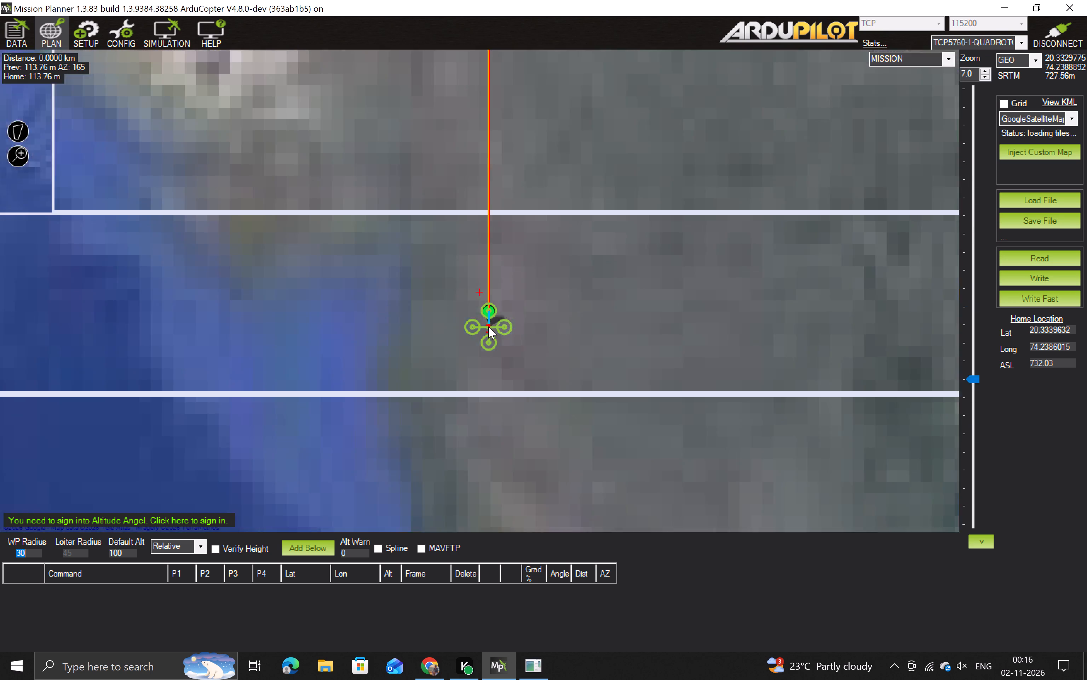
scroll(488, 327, "up", 14)
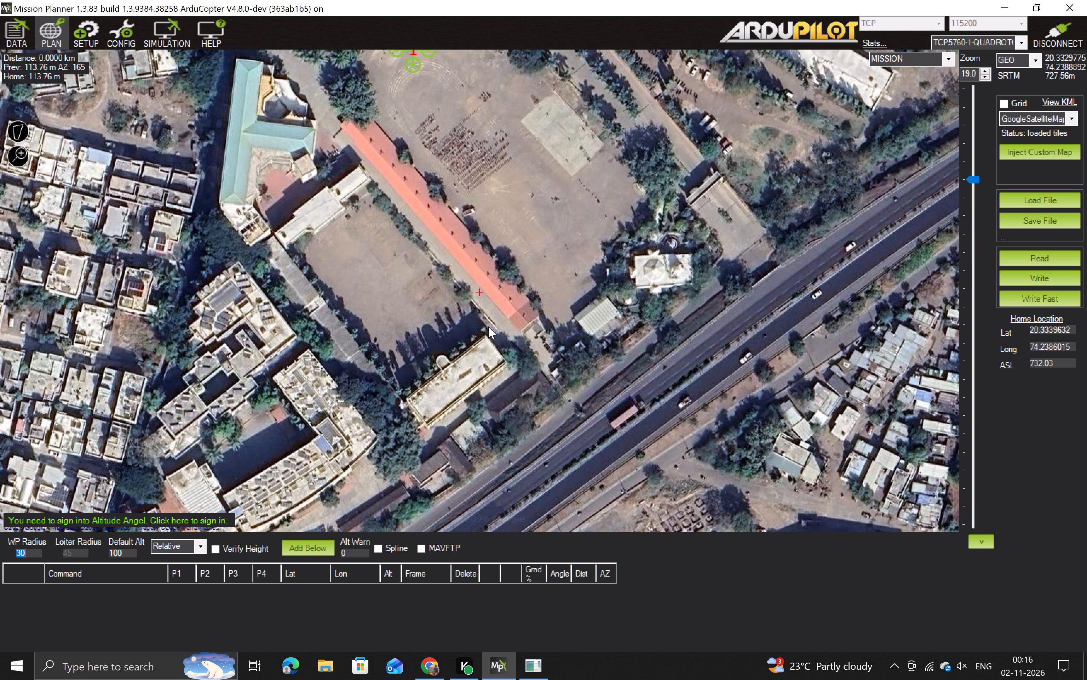
scroll(742, 323, "down", 2)
scroll(742, 323, "left", 5)
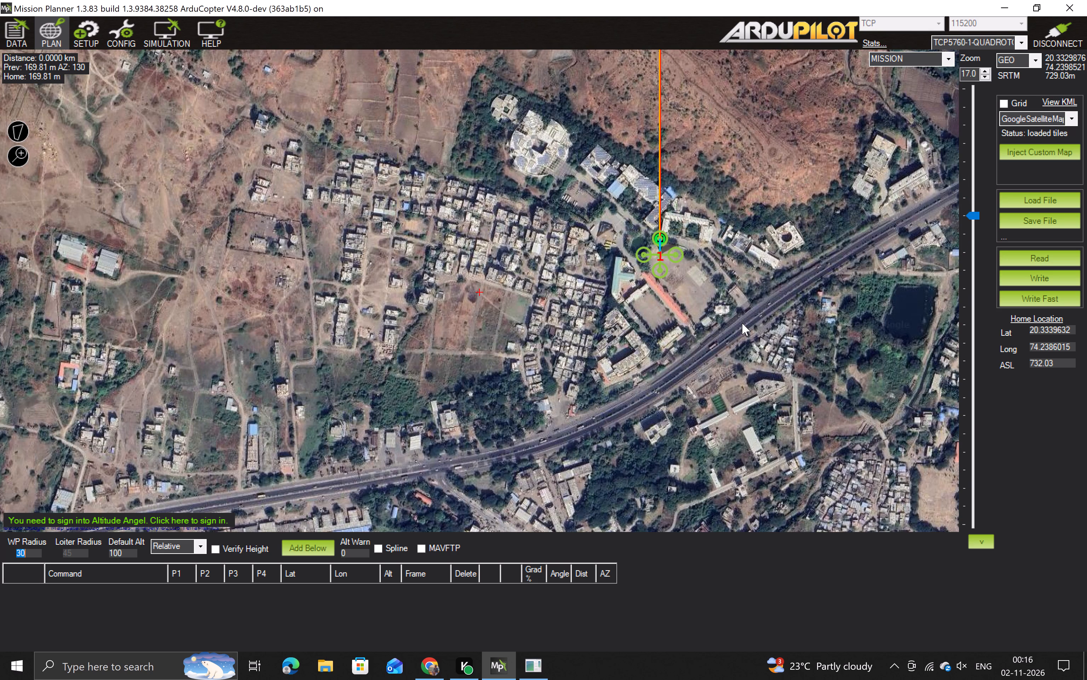
scroll(742, 323, "down", 1)
scroll(742, 323, "up", 2)
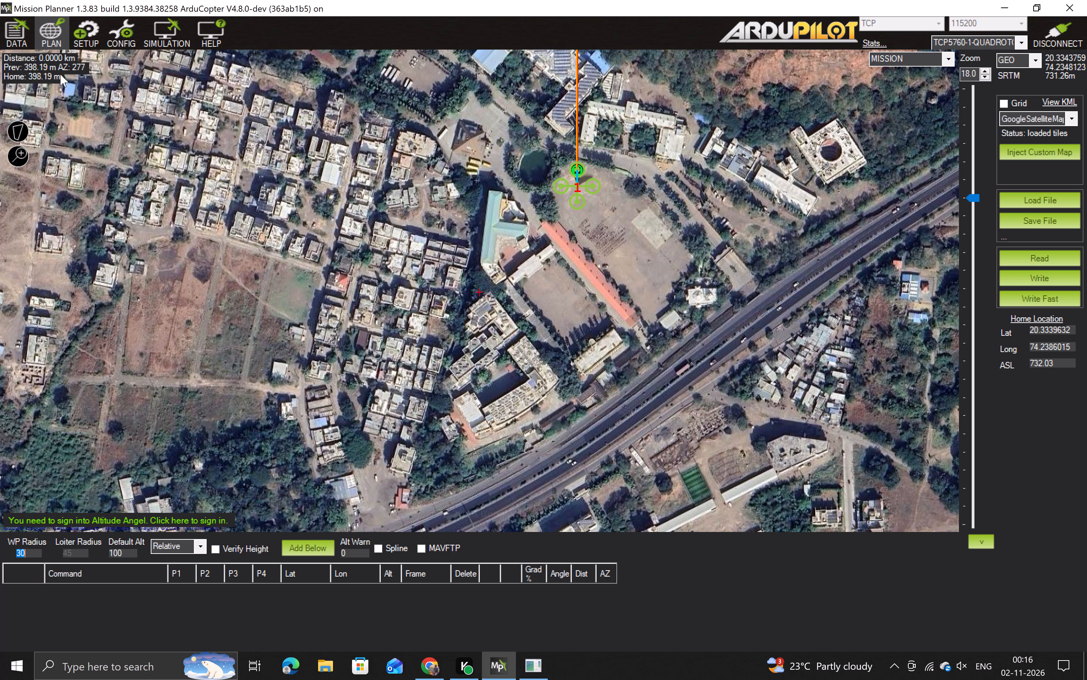
left_click(150, 19)
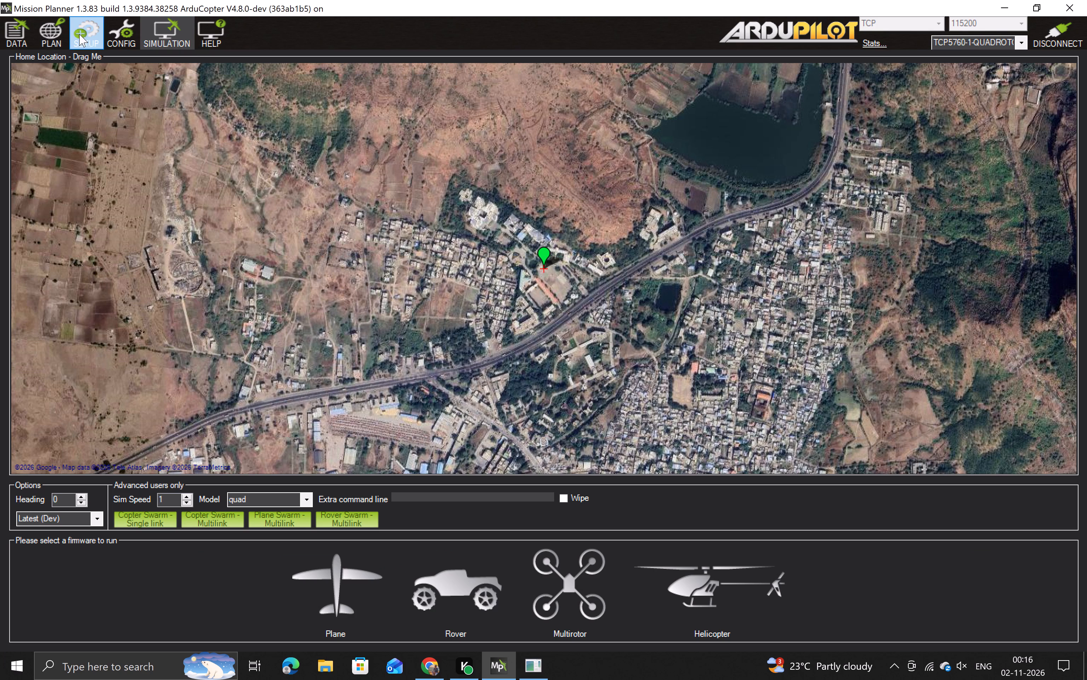
left_click(46, 43)
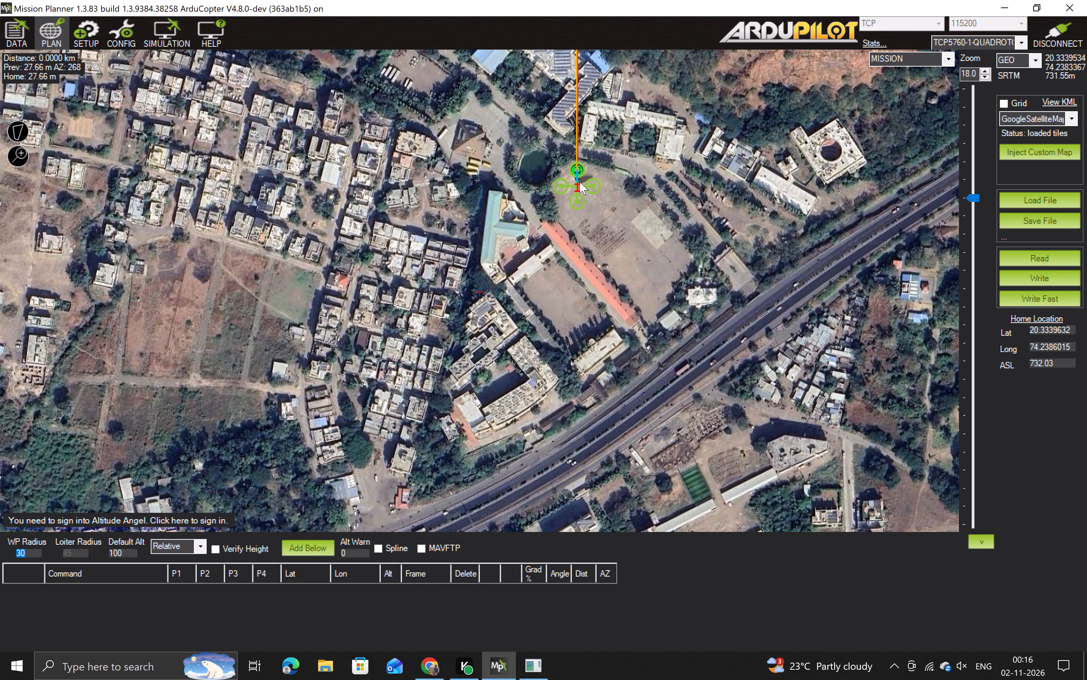
Draw a four-corner polygon over the open ground between the red-roofed building and the highway, south-east of home.
right_click(643, 196)
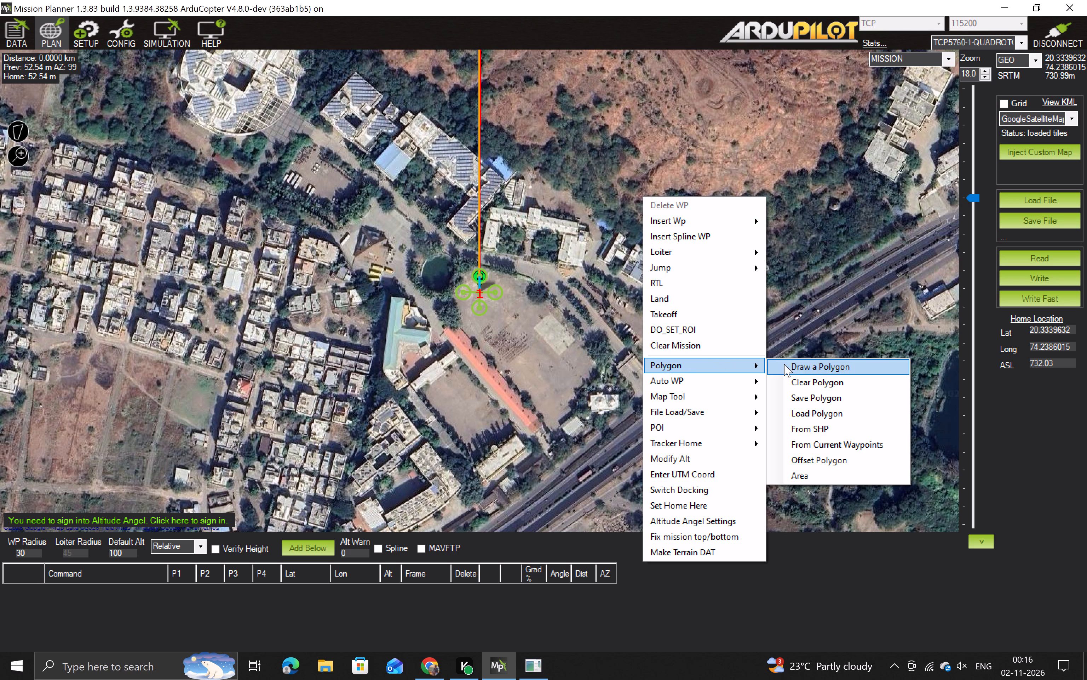
left_click(785, 364)
left_click(535, 291)
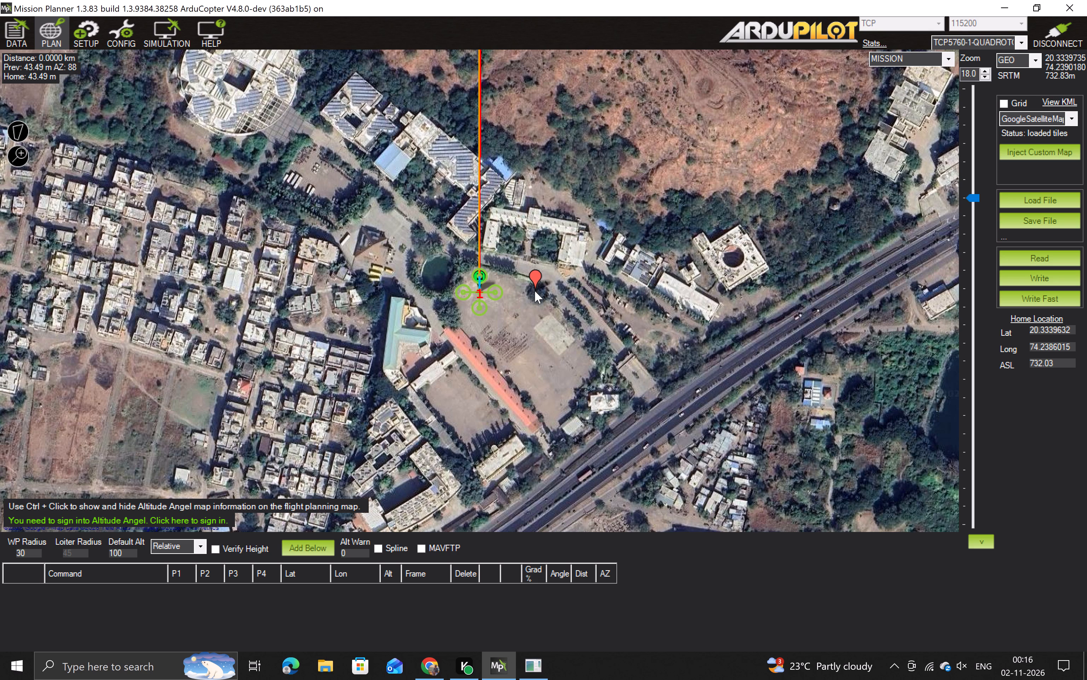
left_click(577, 338)
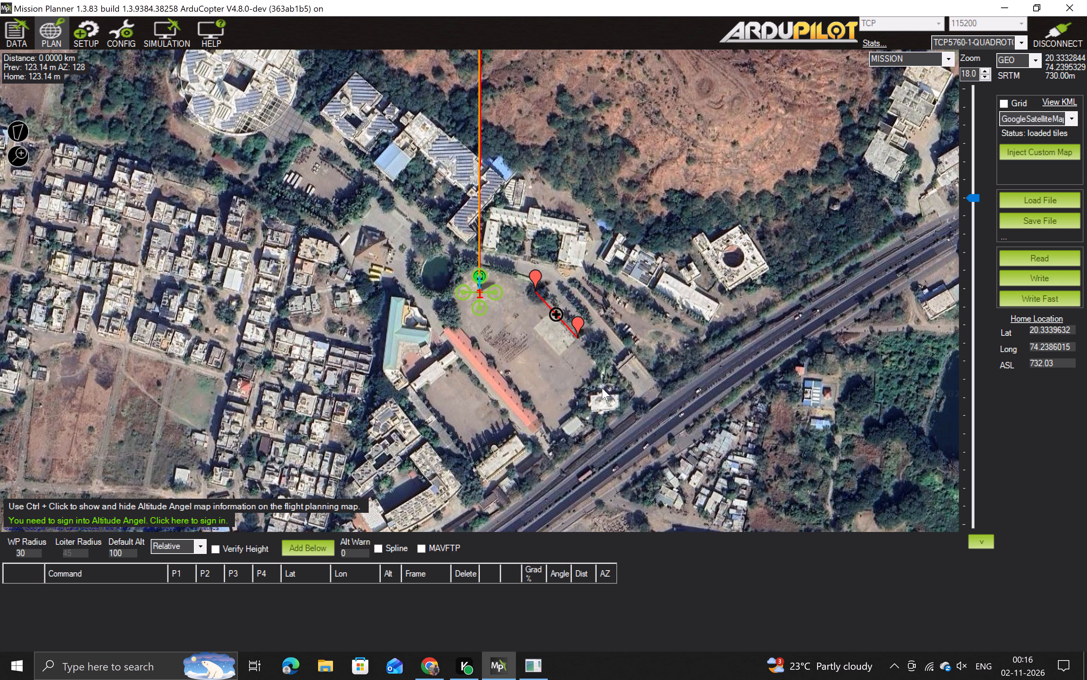
left_click(571, 410)
left_click(484, 353)
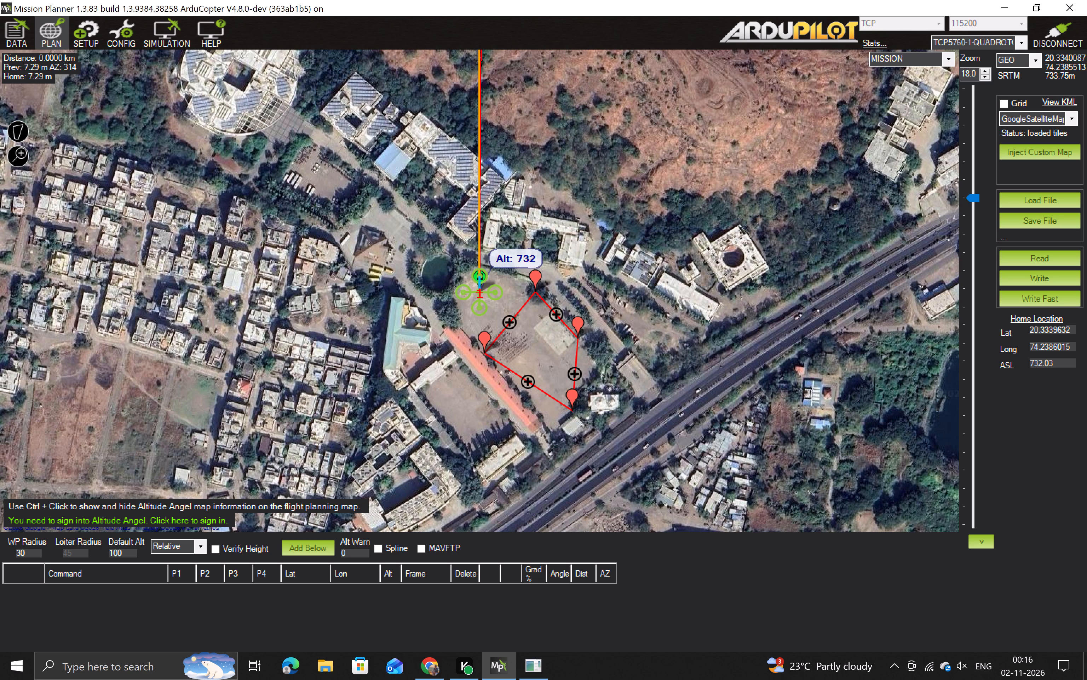
left_click(536, 277)
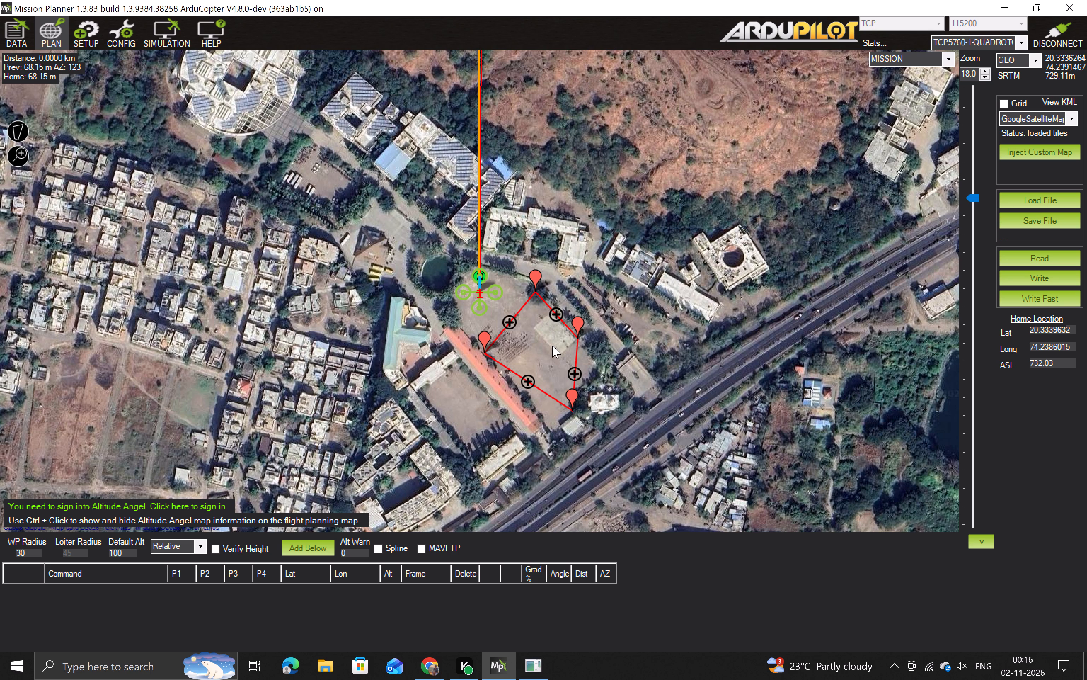
Generate a Survey (Grid) mission inside the polygon at 100 m altitude, 123° angle and 5 m/s, with takeoff and RTL.
right_click(553, 347)
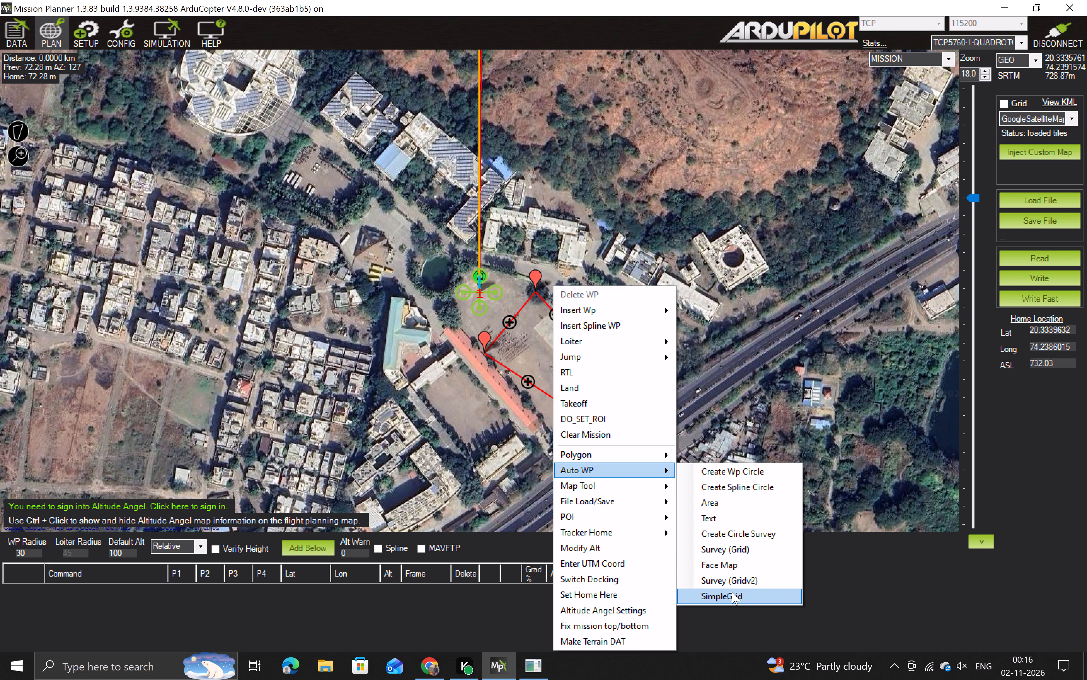
left_click(661, 469)
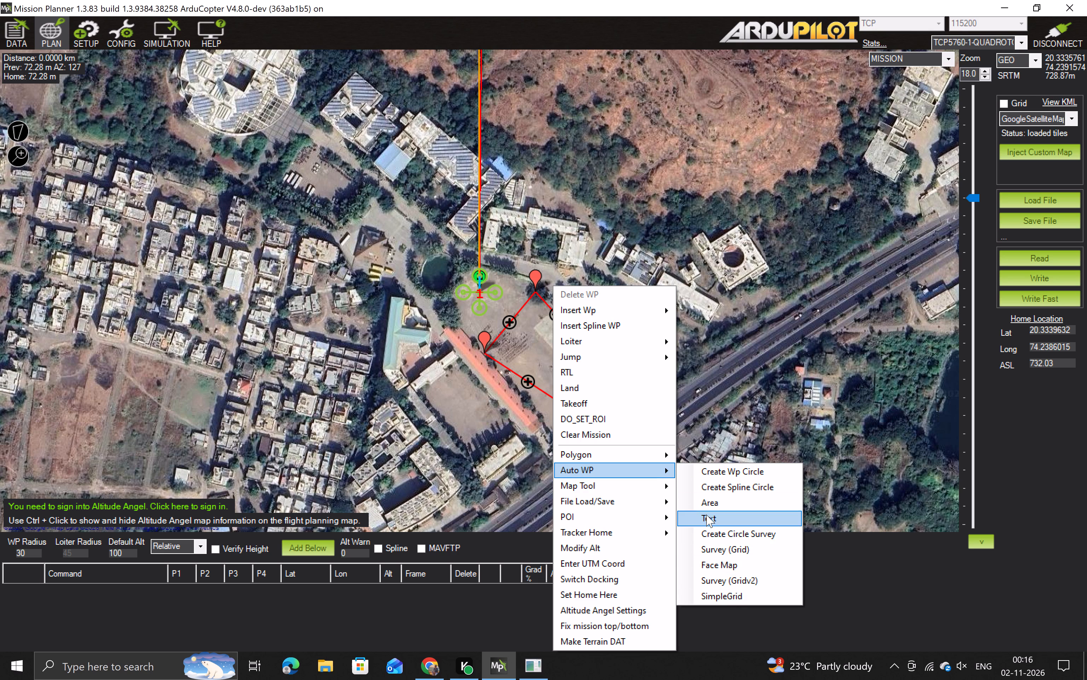
left_click(740, 551)
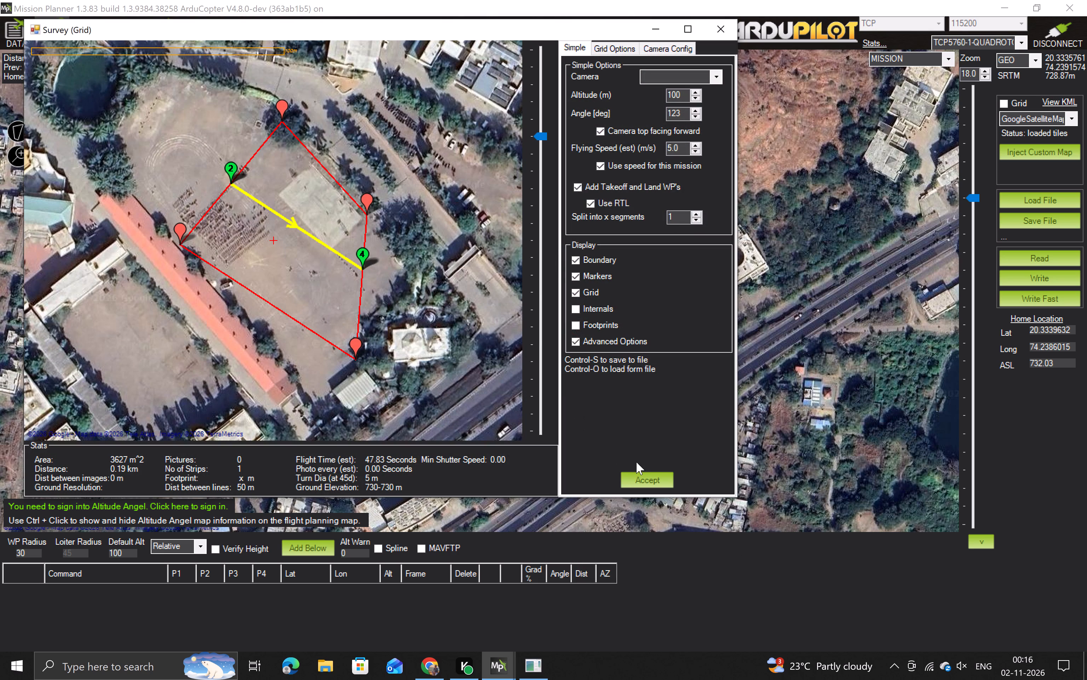
left_click(643, 471)
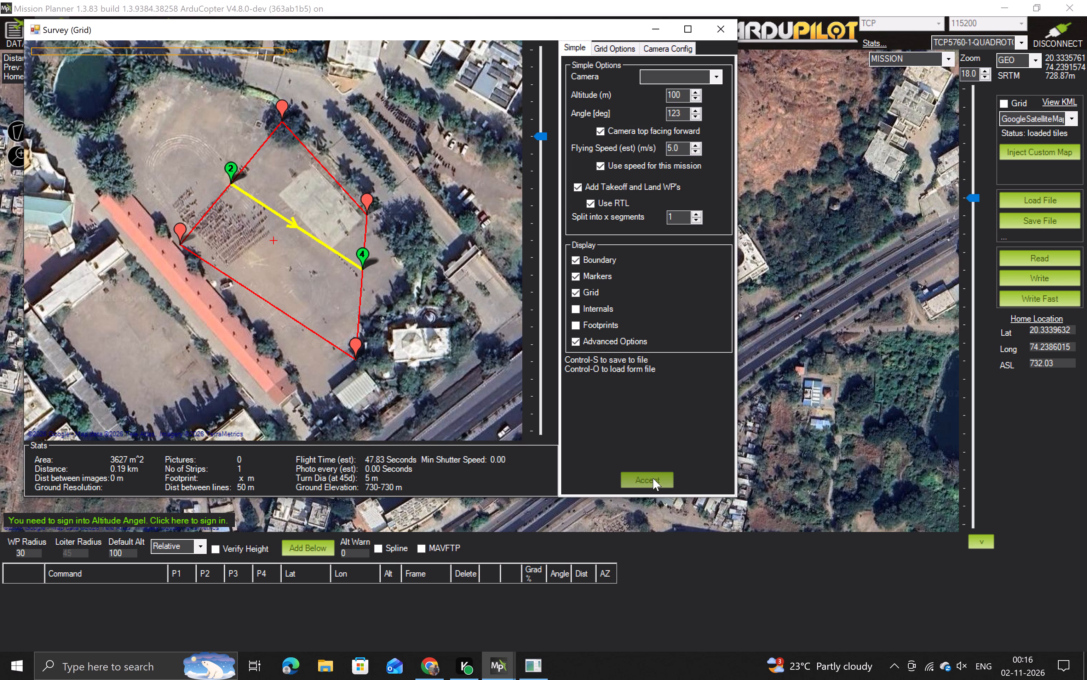
left_click(653, 478)
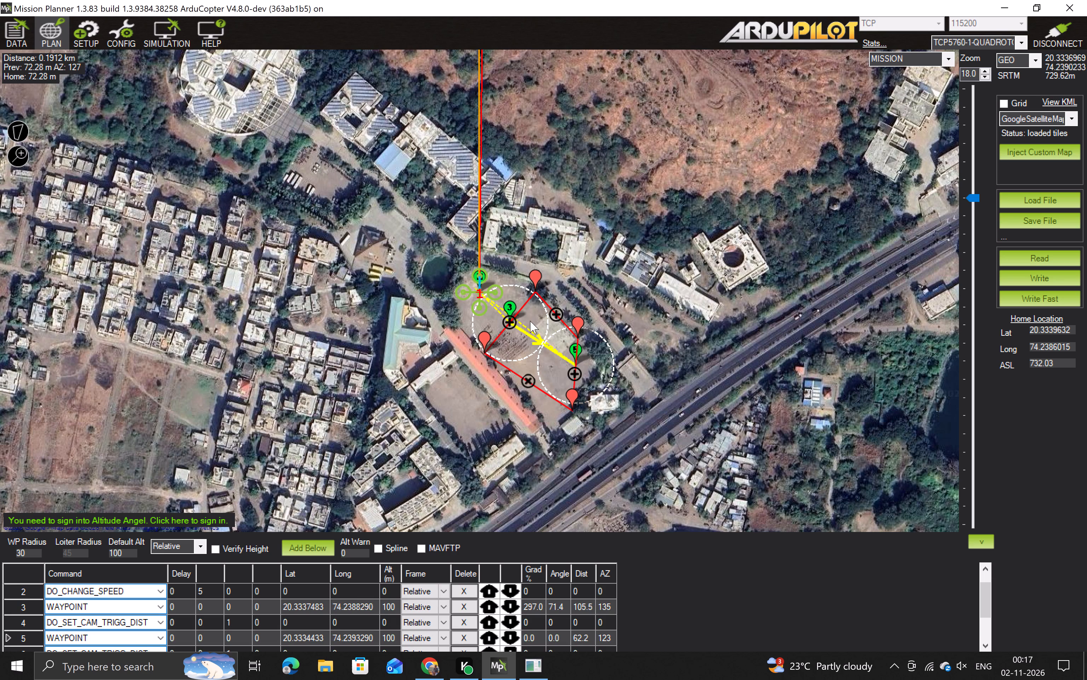
Start another Survey (Grid) for the polygon with the Sony A6000 camera.
right_click(551, 352)
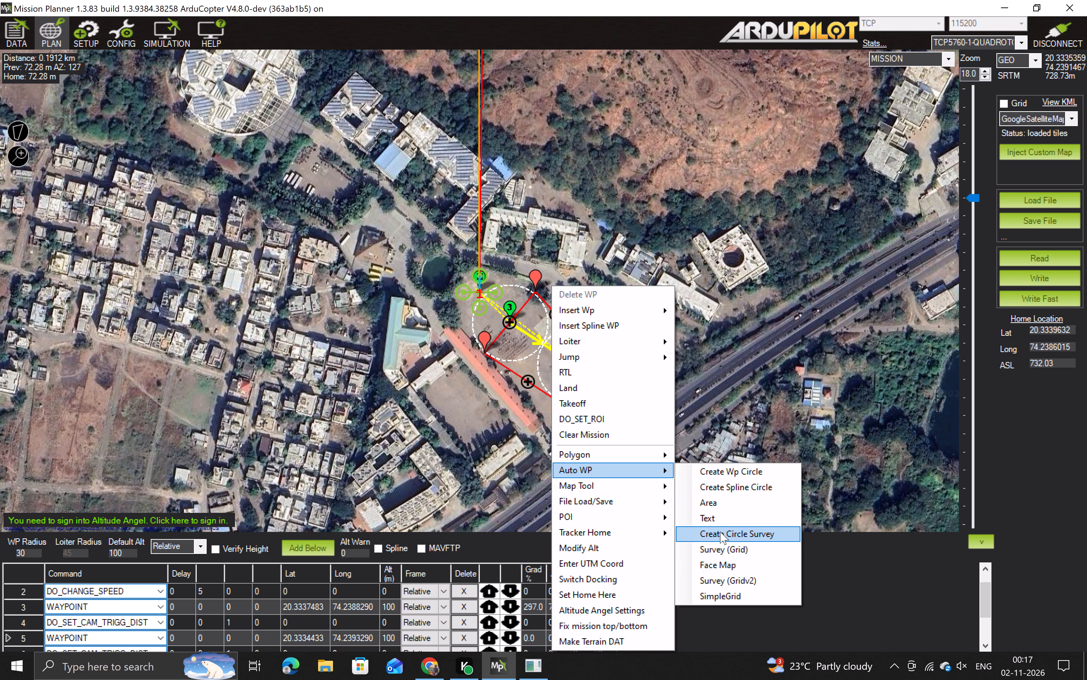
left_click(719, 543)
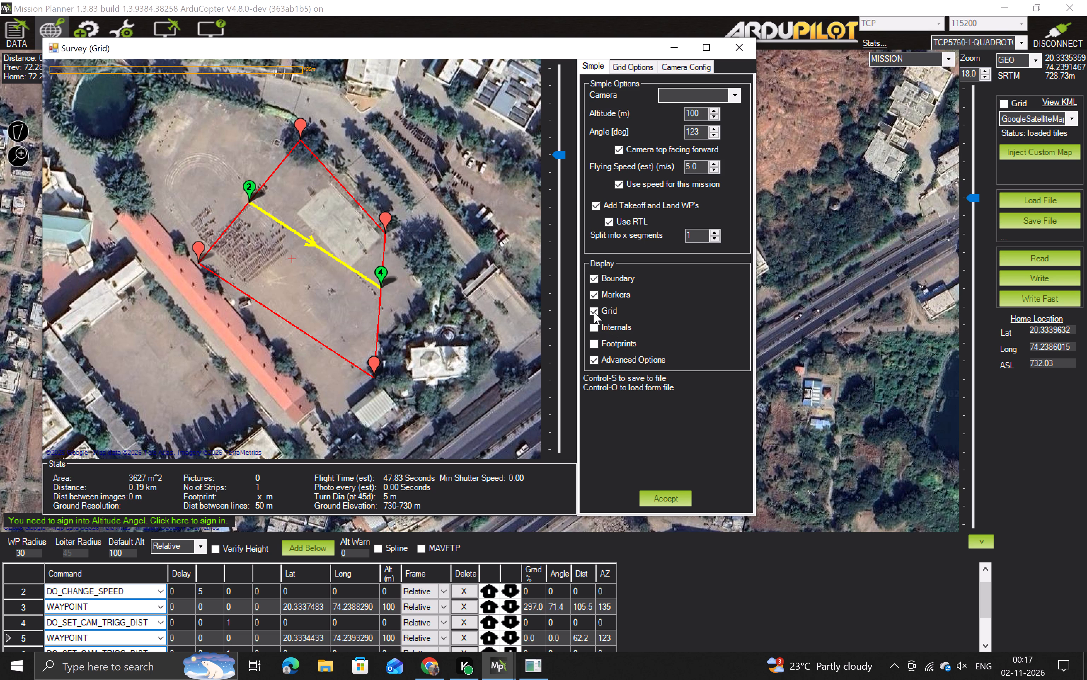
left_click(732, 97)
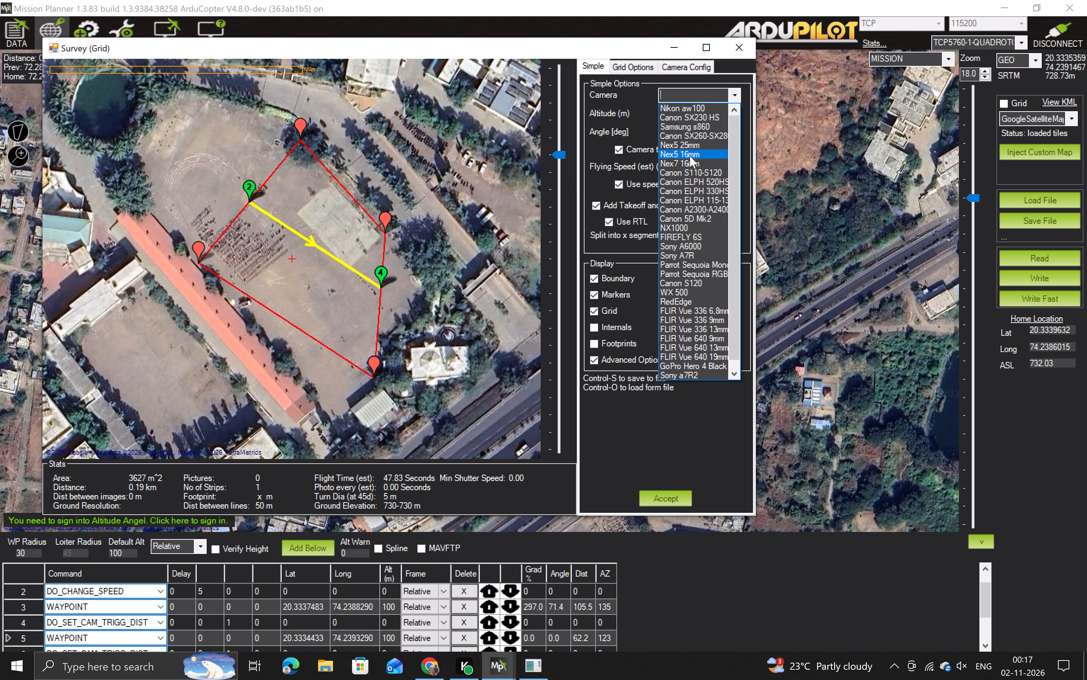
left_click(684, 244)
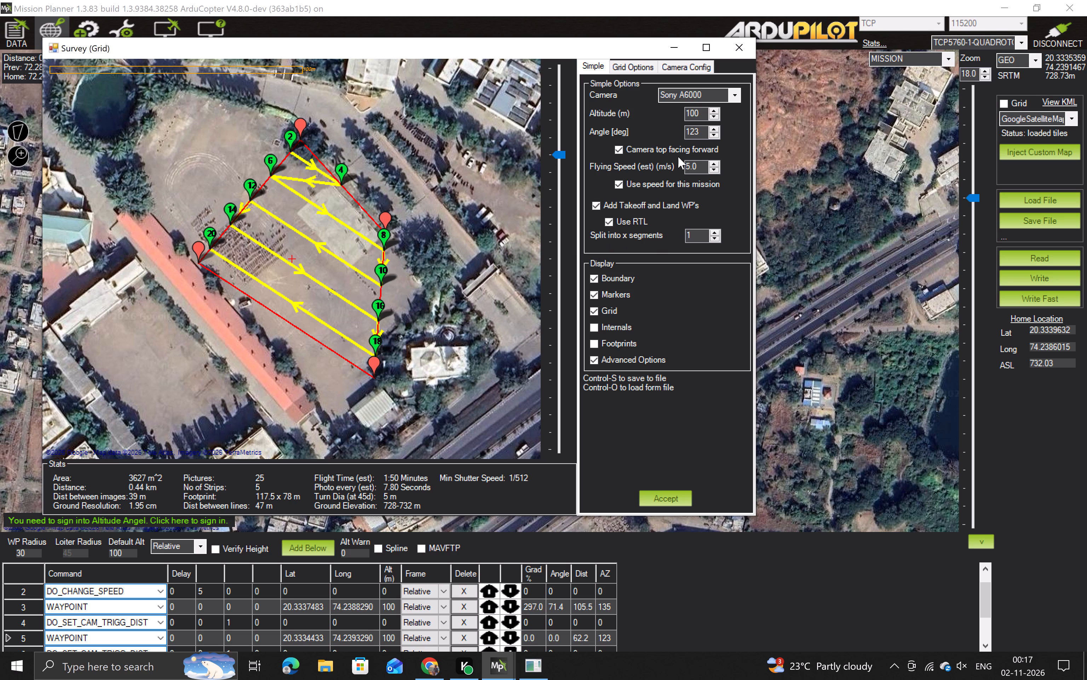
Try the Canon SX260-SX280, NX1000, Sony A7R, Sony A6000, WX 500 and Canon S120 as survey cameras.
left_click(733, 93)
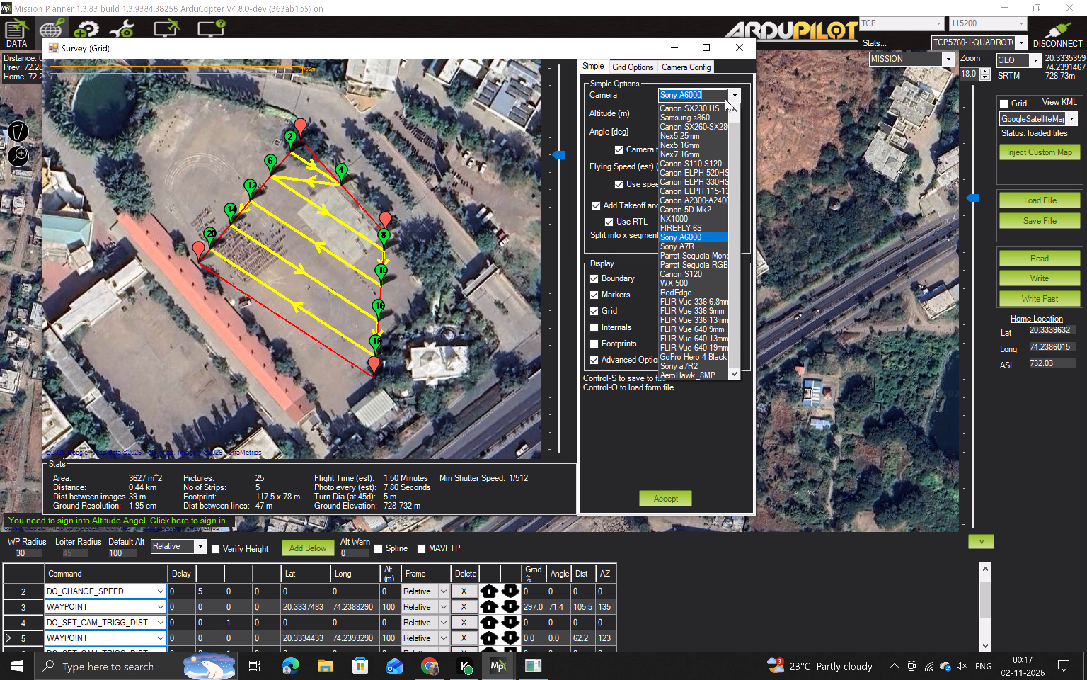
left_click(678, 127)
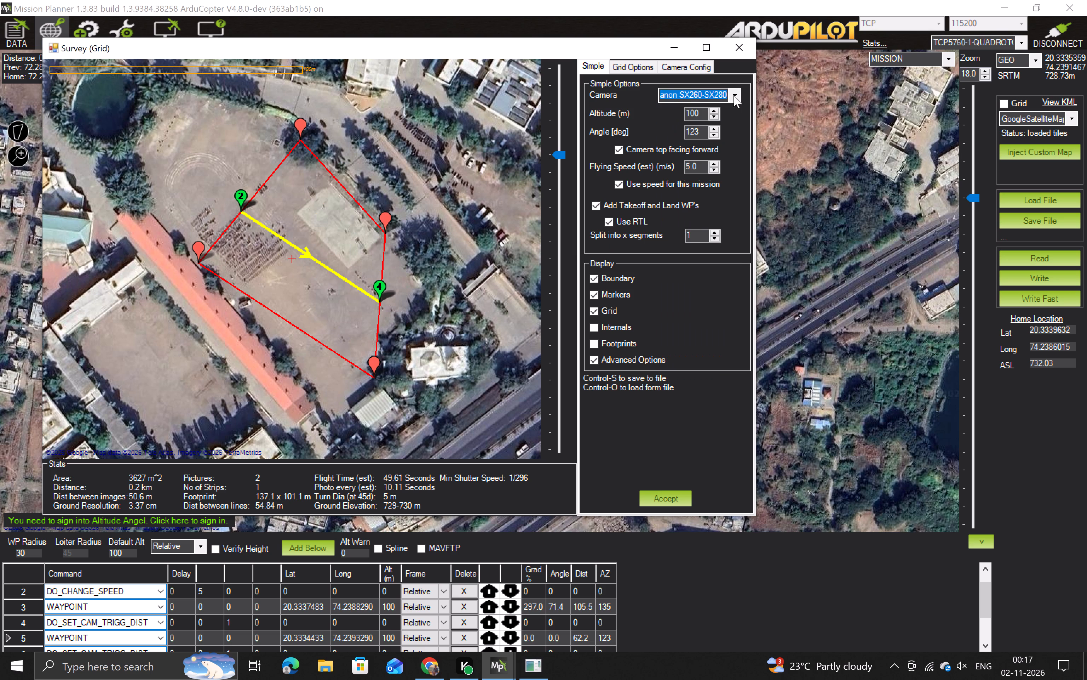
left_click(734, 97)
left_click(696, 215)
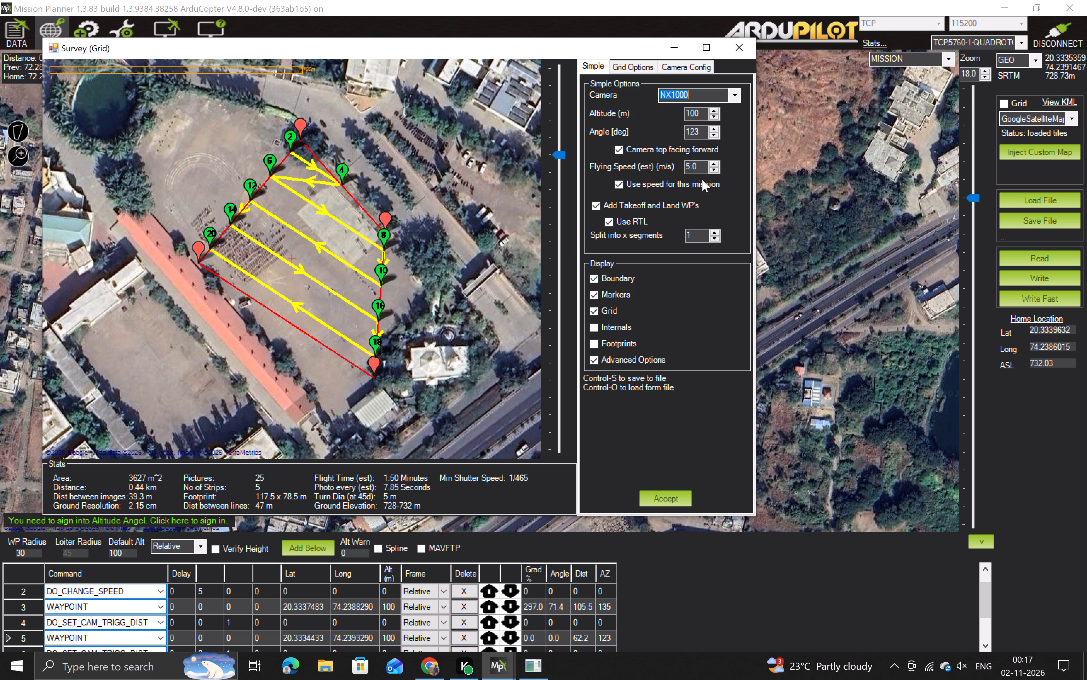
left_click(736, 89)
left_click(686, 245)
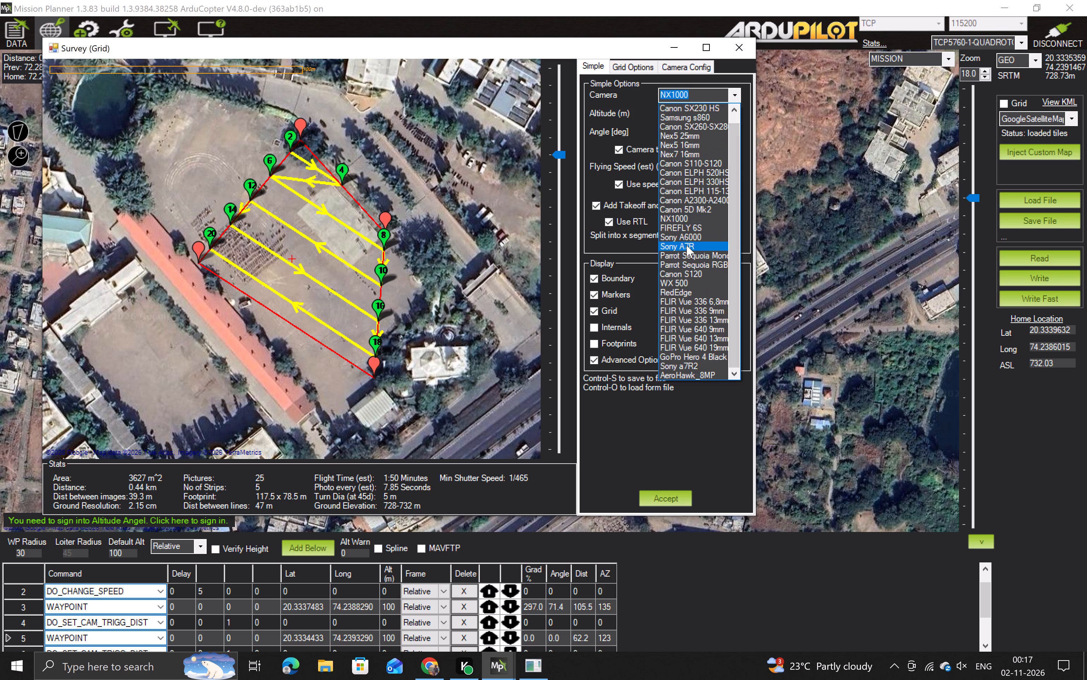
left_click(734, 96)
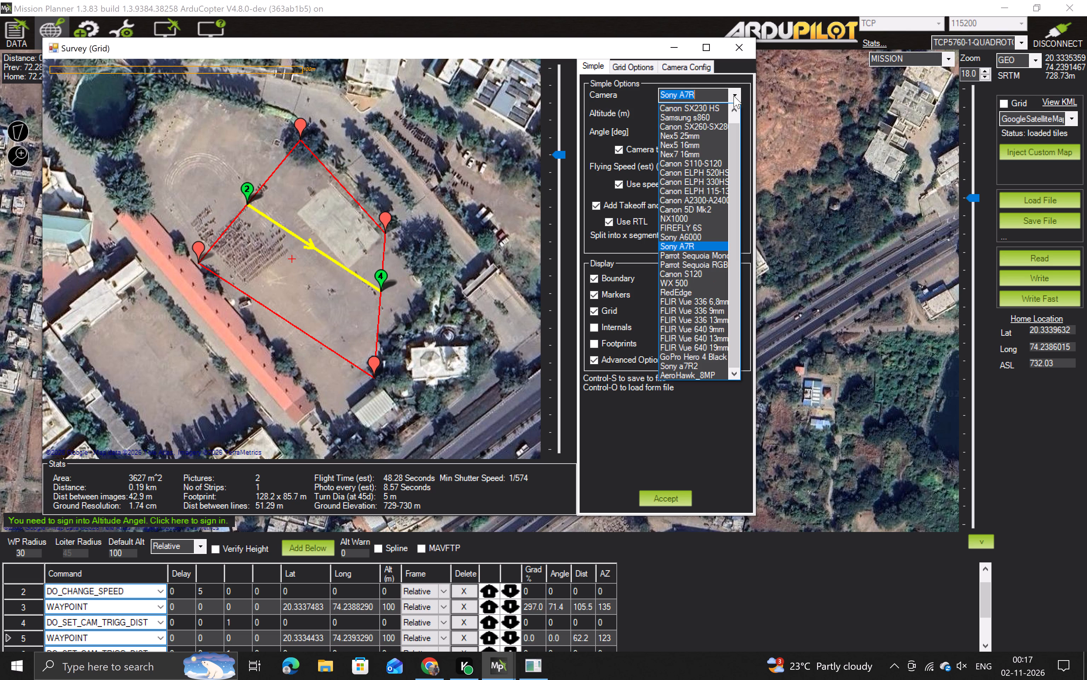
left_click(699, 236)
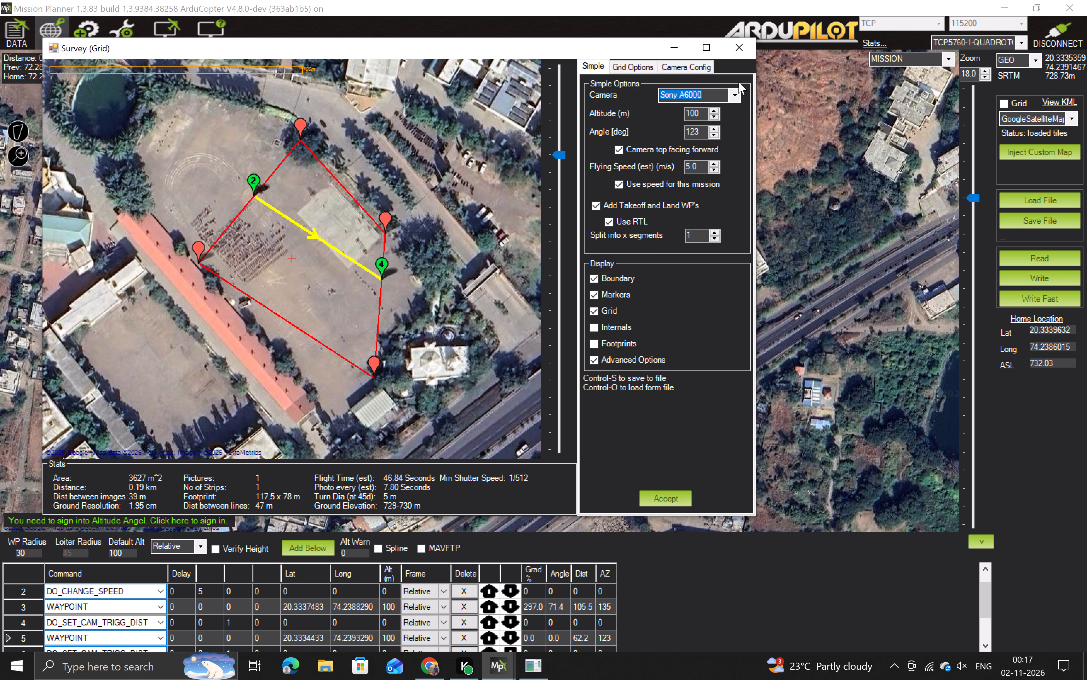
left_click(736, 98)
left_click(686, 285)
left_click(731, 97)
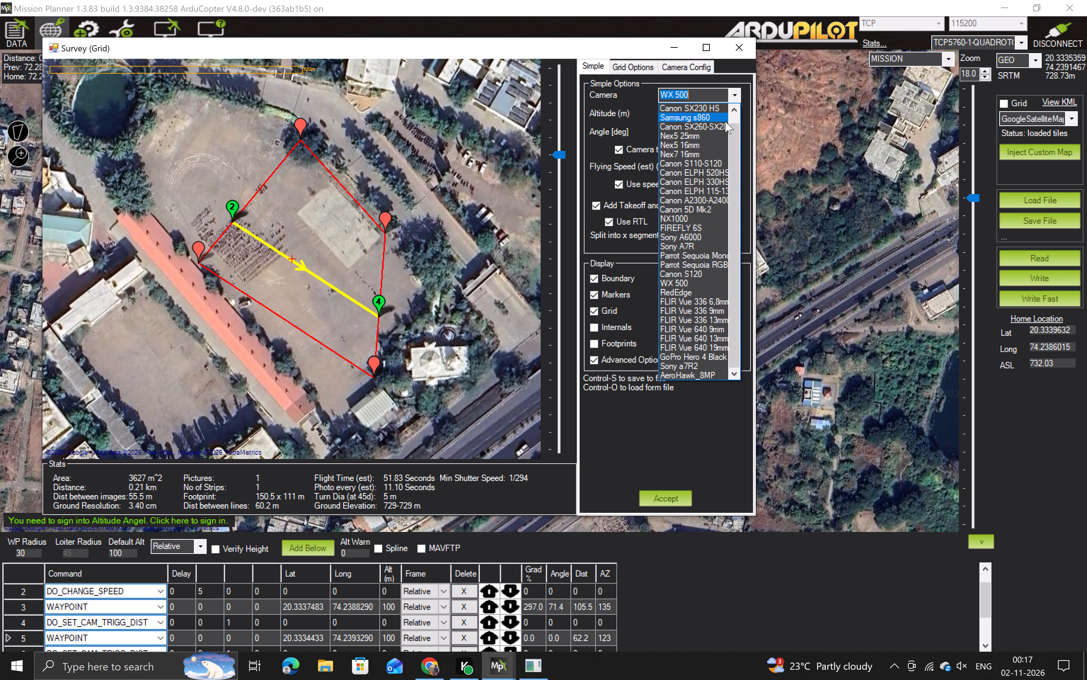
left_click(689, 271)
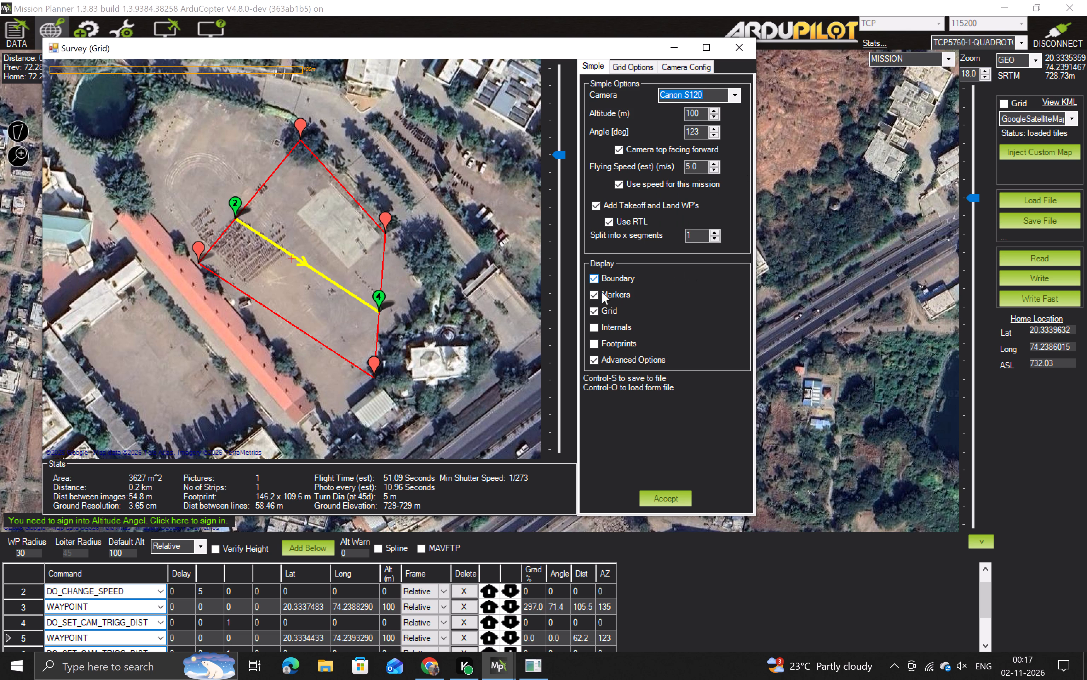
Enable Internals in the survey display, and check the effect of toggling Footprints, Grid, Markers and Advanced Options.
left_click(597, 323)
left_click(594, 342)
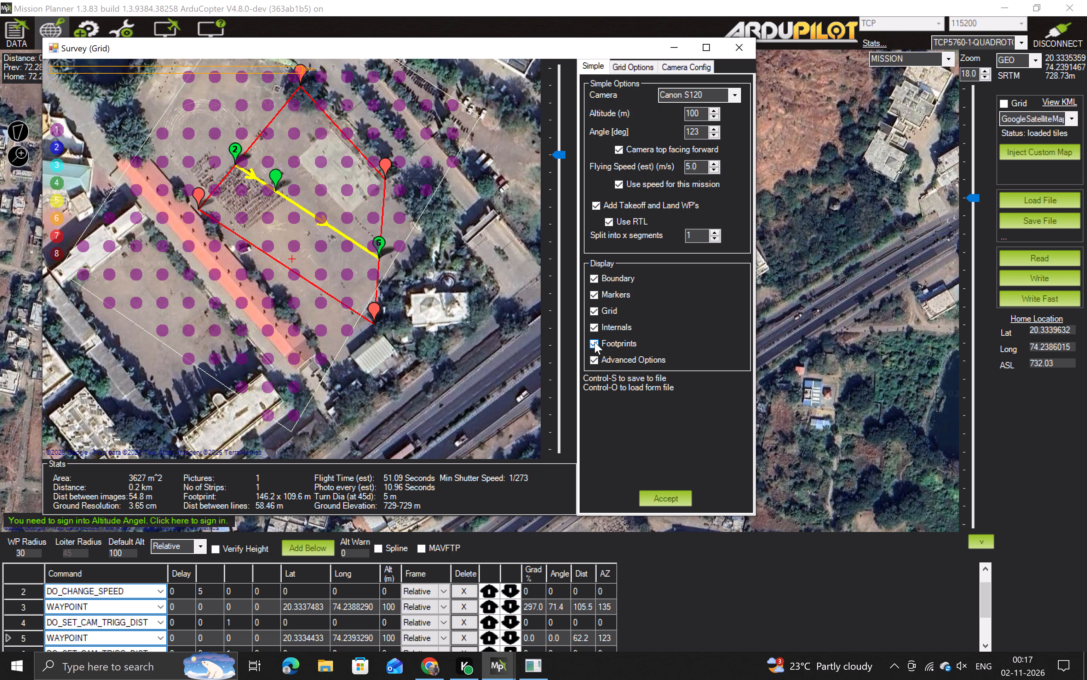
left_click(594, 342)
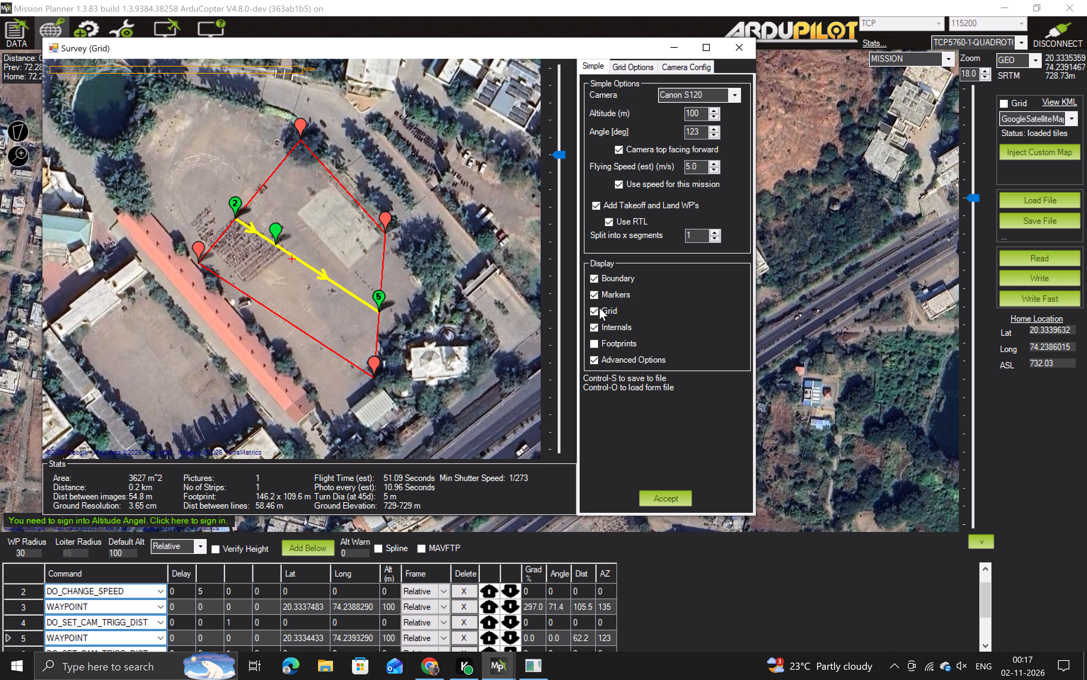
left_click(597, 306)
left_click(596, 307)
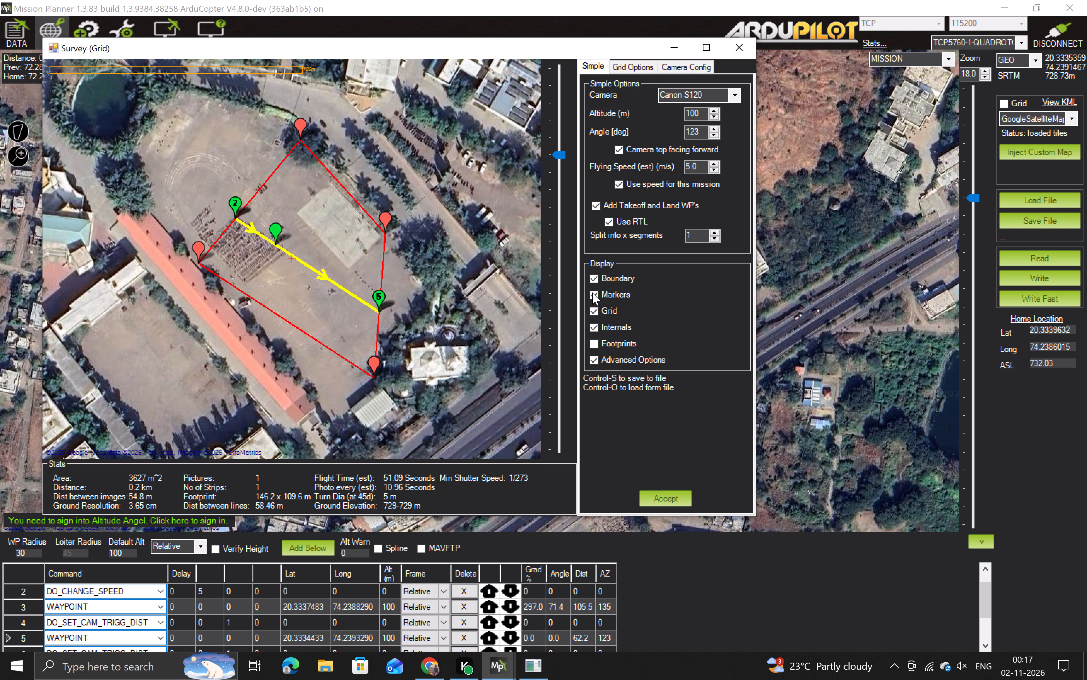
left_click(592, 293)
left_click(592, 293)
left_click(592, 360)
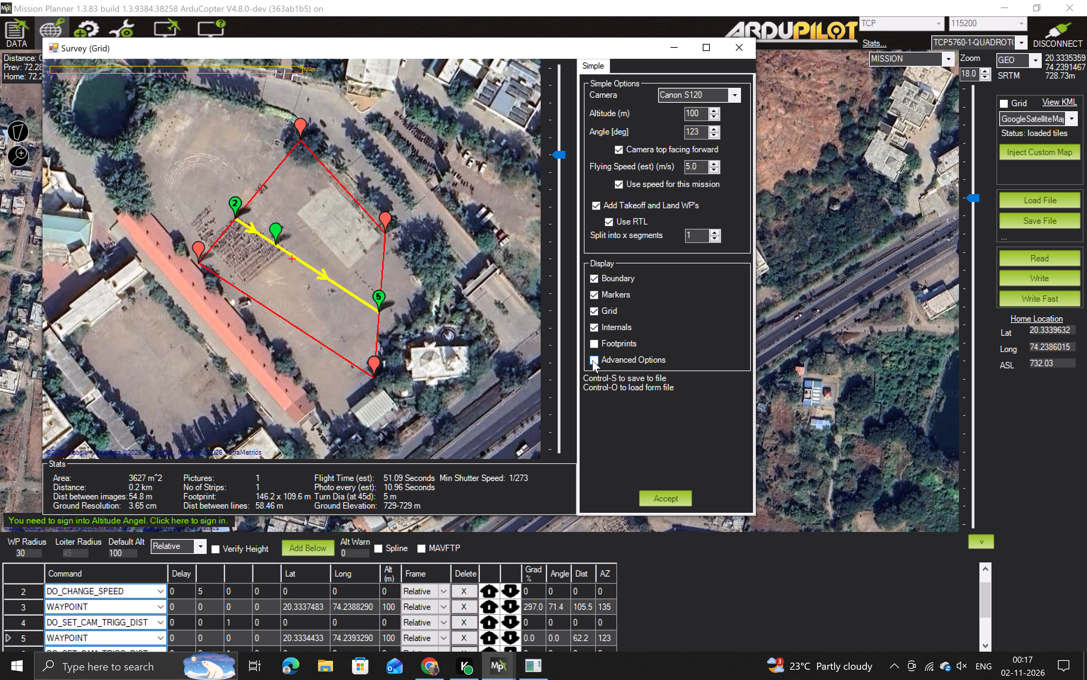
left_click(592, 360)
Split the survey into 16 segments.
scroll(720, 242, "up", 5)
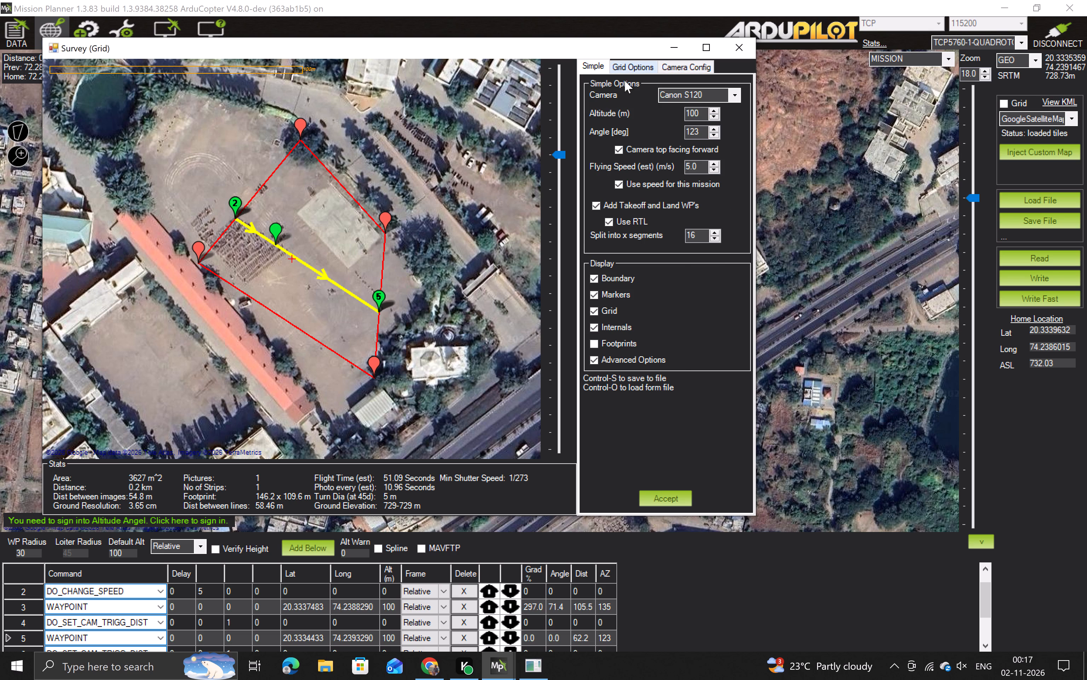
Examine the survey's grid options and camera configuration settings.
left_click(630, 67)
scroll(691, 278, "down", 10)
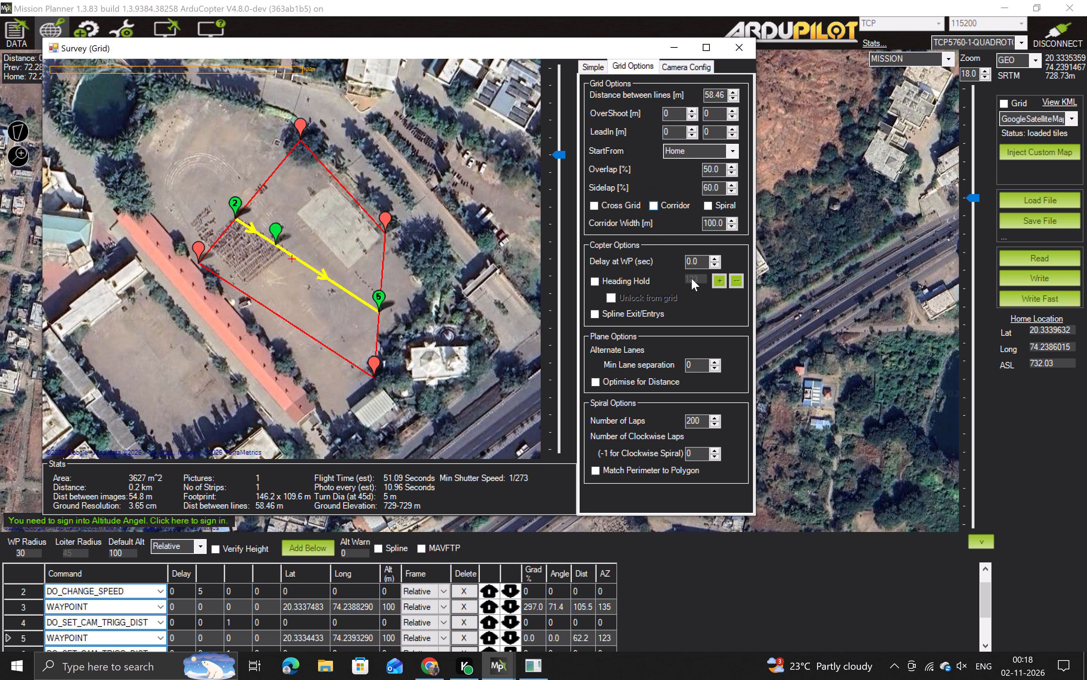
scroll(691, 278, "down", 7)
scroll(692, 282, "up", 10)
scroll(692, 282, "down", 7)
left_click(591, 68)
left_click(667, 66)
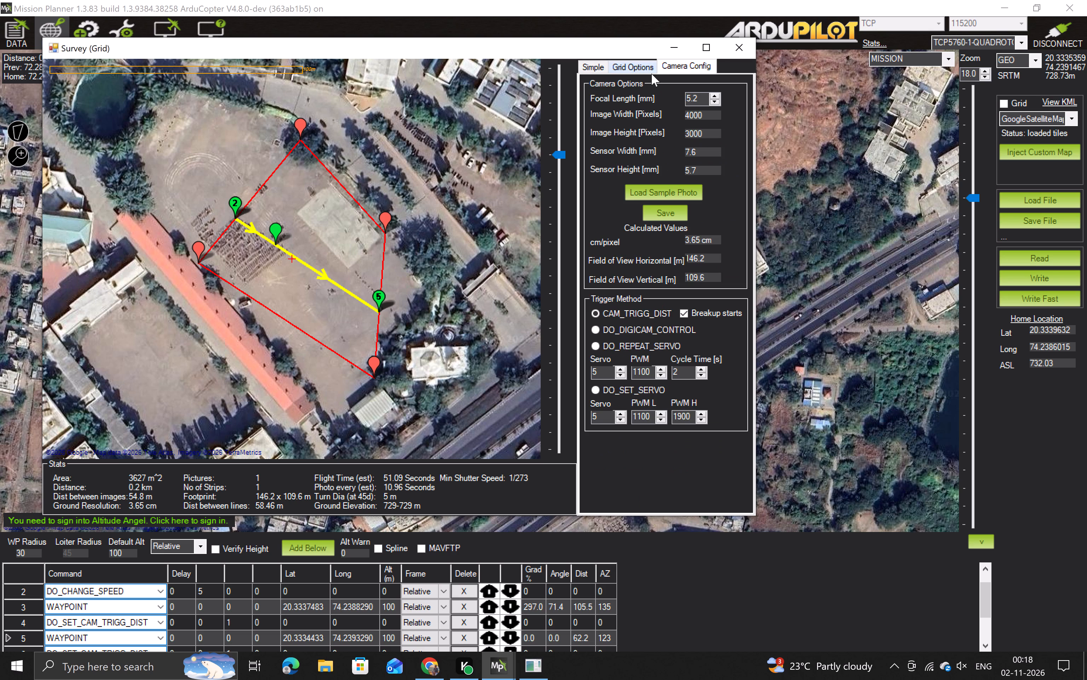
left_click(587, 59)
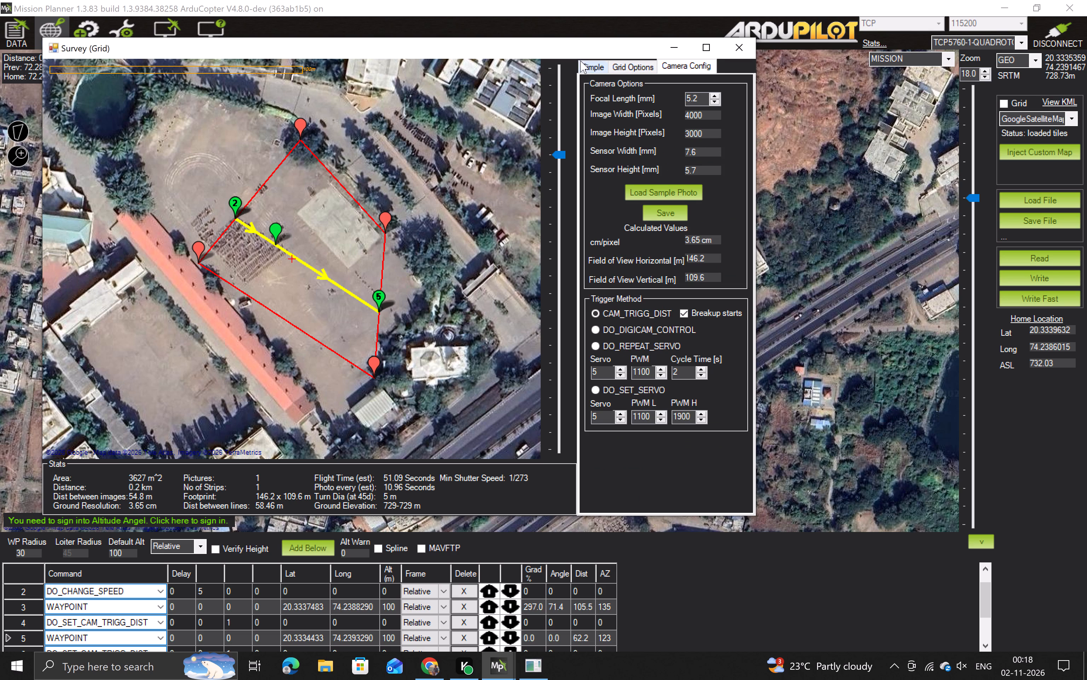
left_click(584, 65)
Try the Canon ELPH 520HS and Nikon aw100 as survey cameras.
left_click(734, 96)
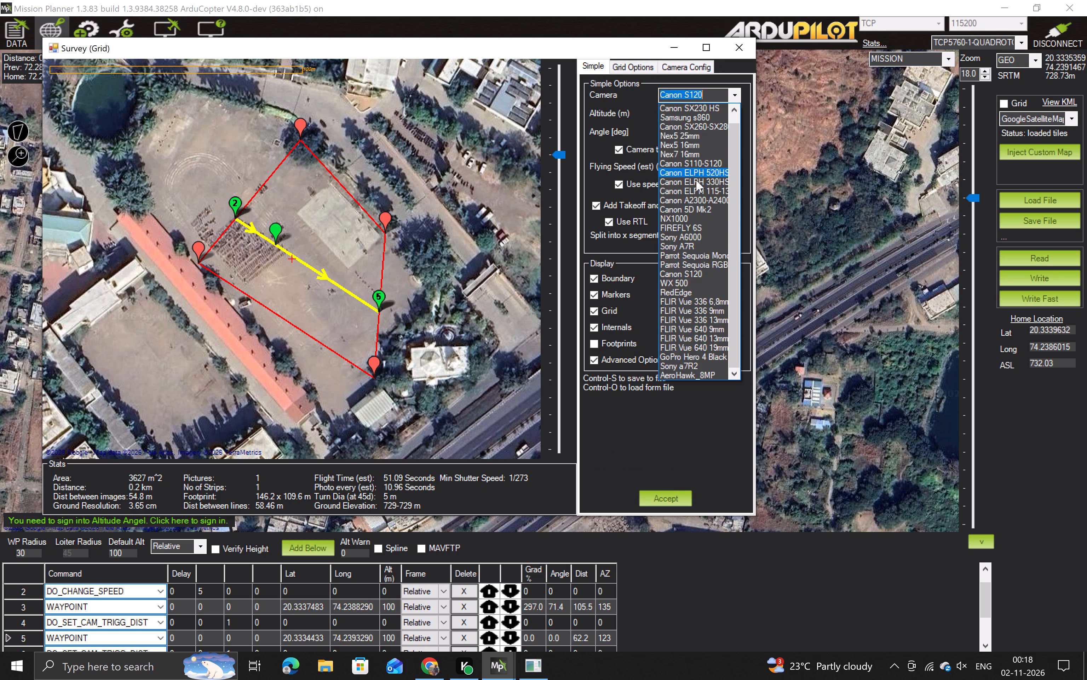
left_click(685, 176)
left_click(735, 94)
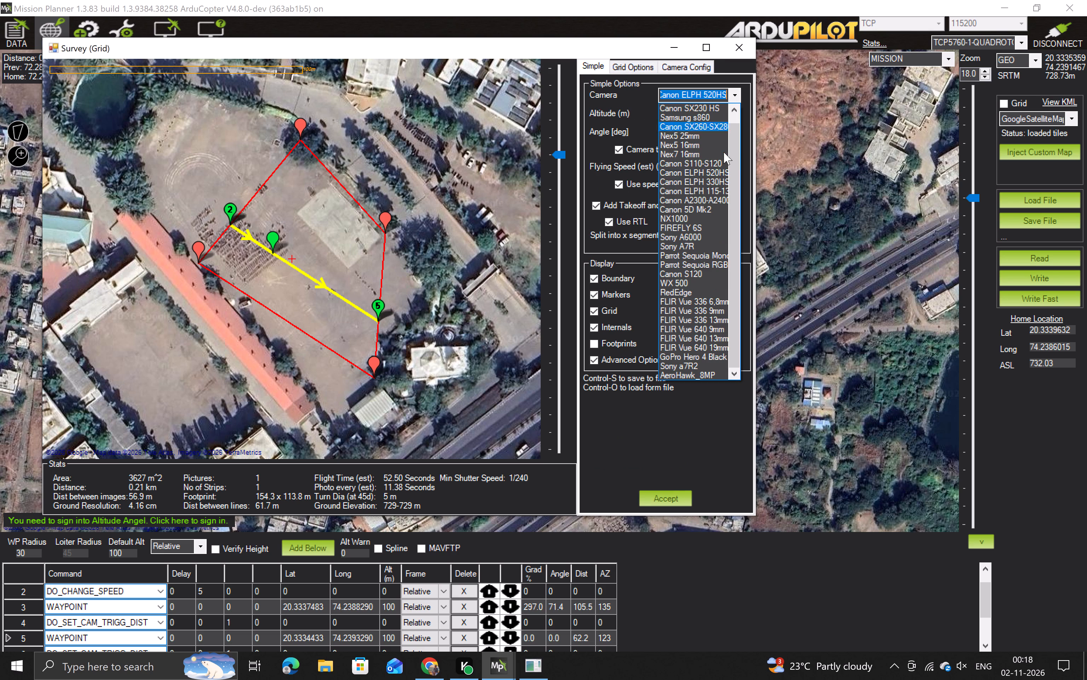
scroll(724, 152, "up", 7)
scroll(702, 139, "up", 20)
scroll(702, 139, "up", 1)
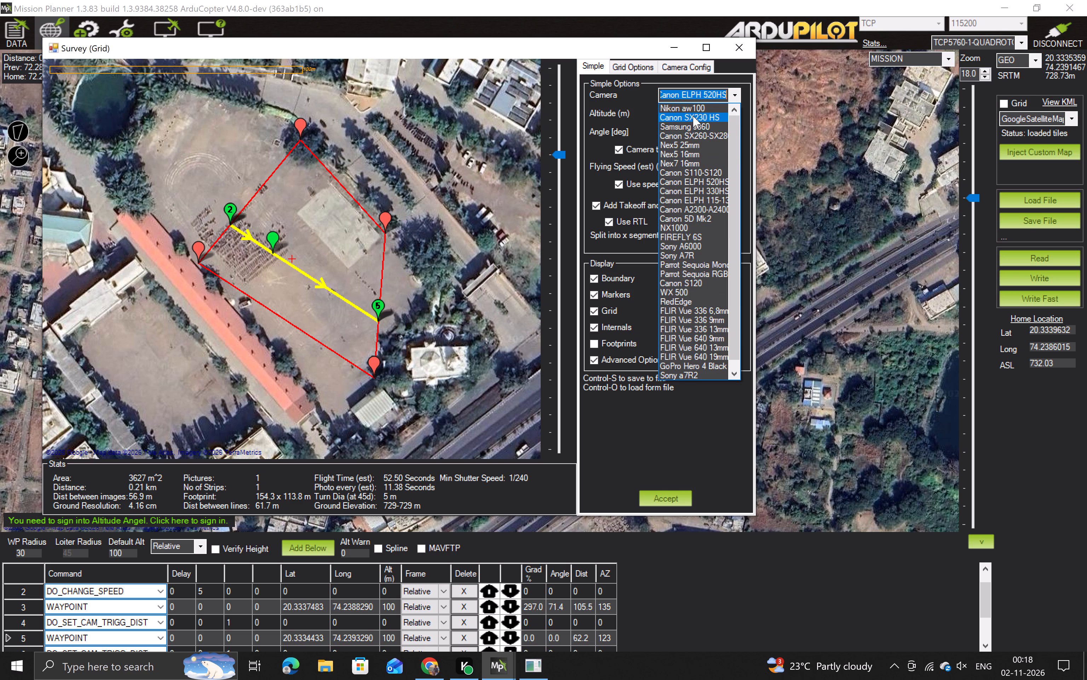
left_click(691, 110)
Set the survey camera to Sony A6000 and accept the grid into the mission.
left_click(733, 95)
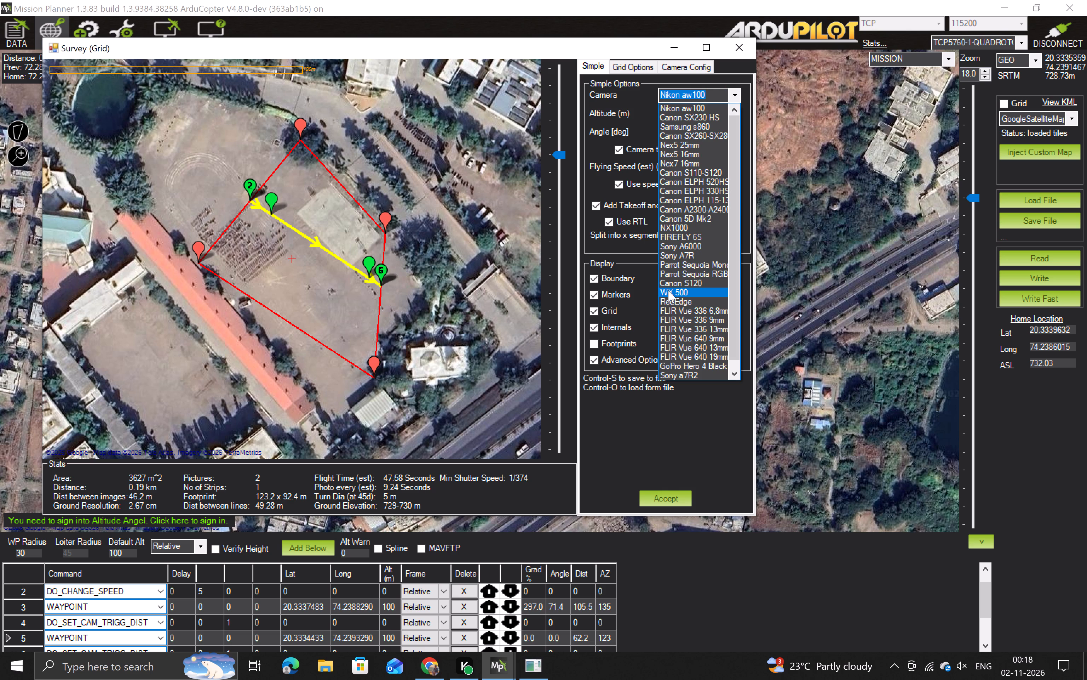
left_click(681, 248)
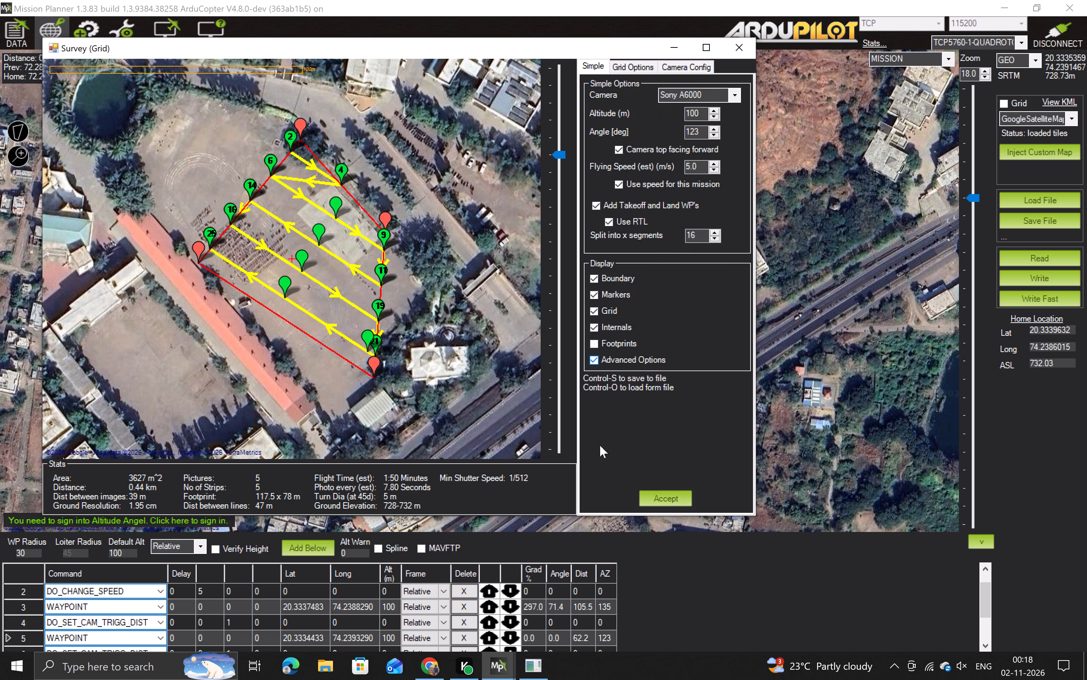
left_click(649, 501)
Add another Survey (Grid) over the polygon with the Sony A7R camera at 100 m altitude, 123° angle and 5 m/s, unsplit.
scroll(556, 389, "up", 2)
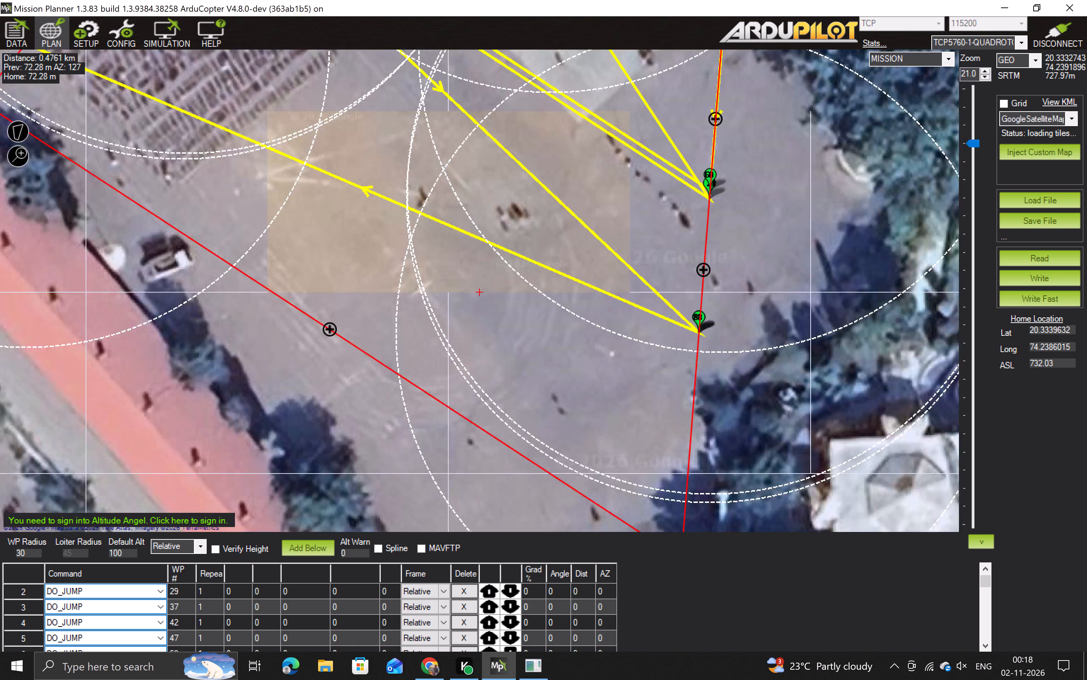
scroll(556, 389, "up", 3)
scroll(556, 389, "down", 4)
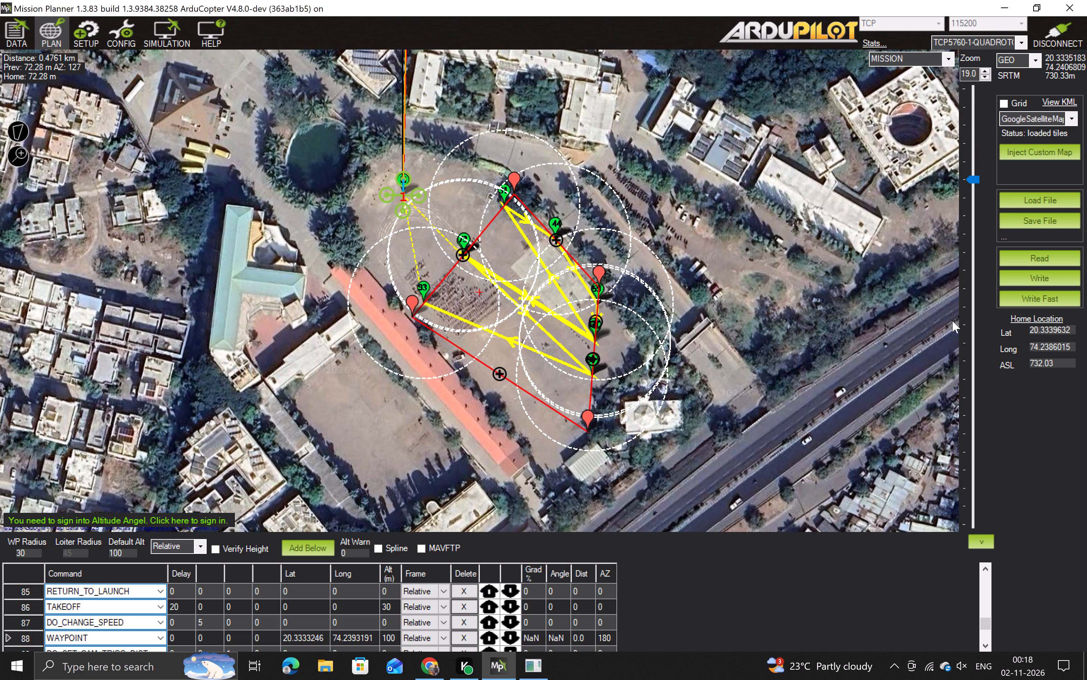
right_click(638, 200)
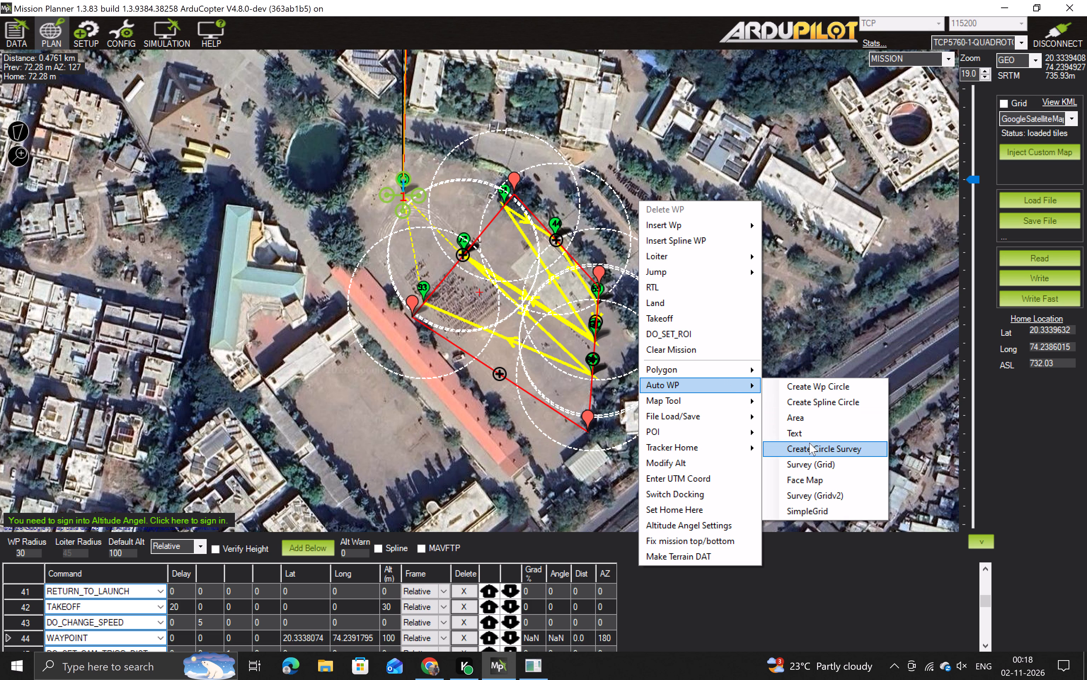
left_click(808, 459)
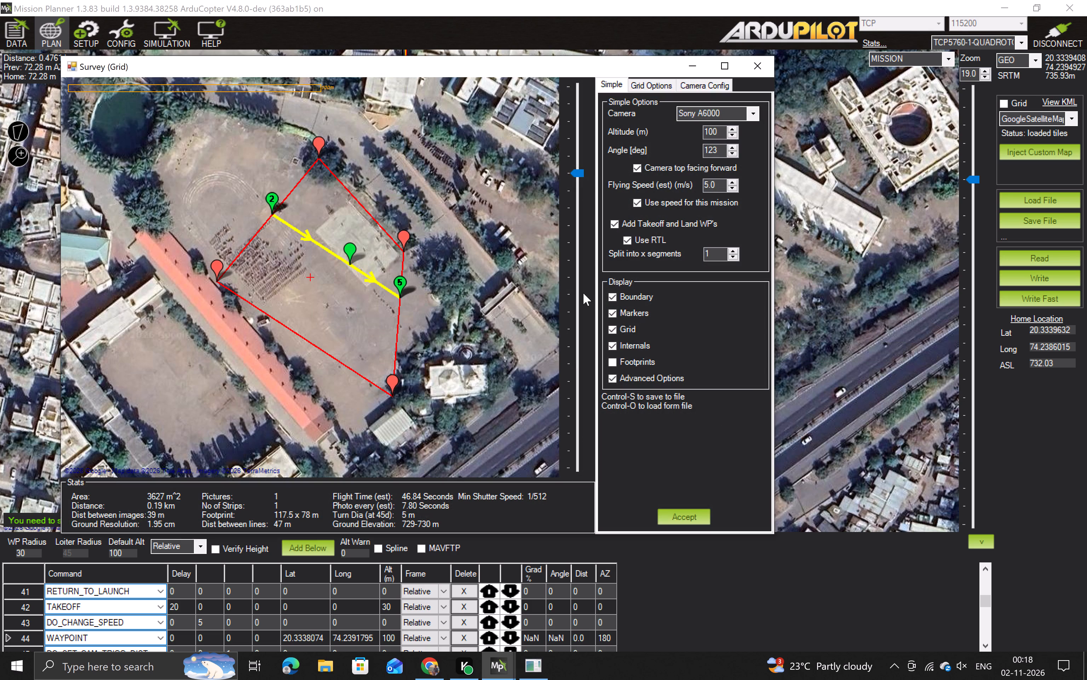
left_click(755, 115)
left_click(707, 264)
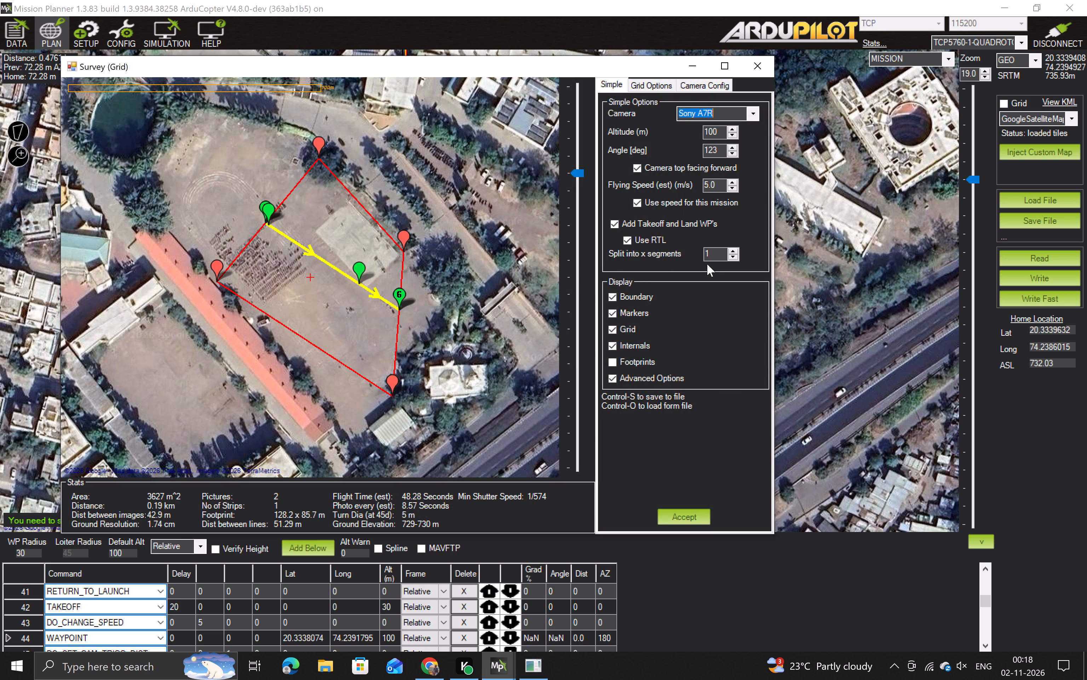
left_click(695, 517)
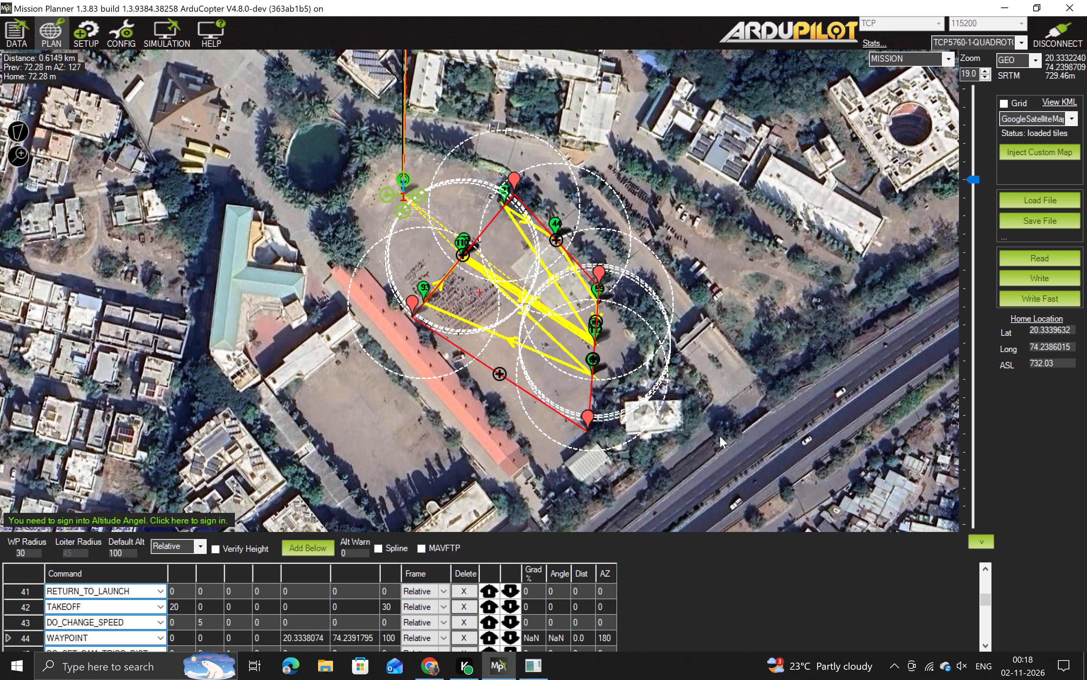
Write the survey mission to the simulated quadcopter.
left_click(1031, 280)
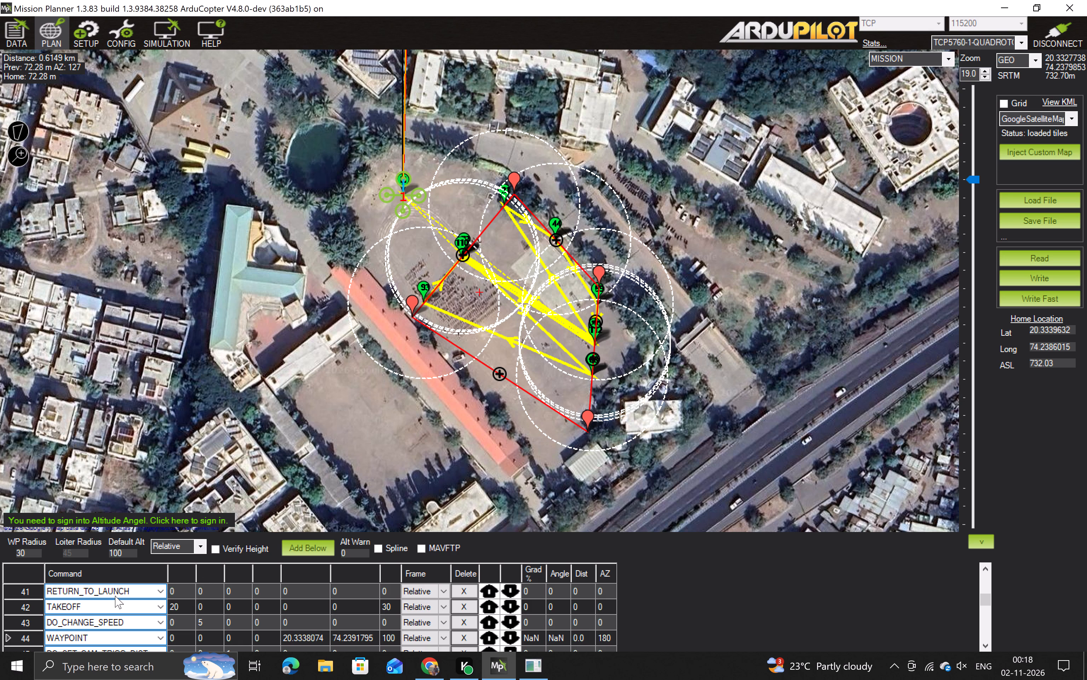
scroll(107, 600, "down", 20)
scroll(107, 600, "down", 16)
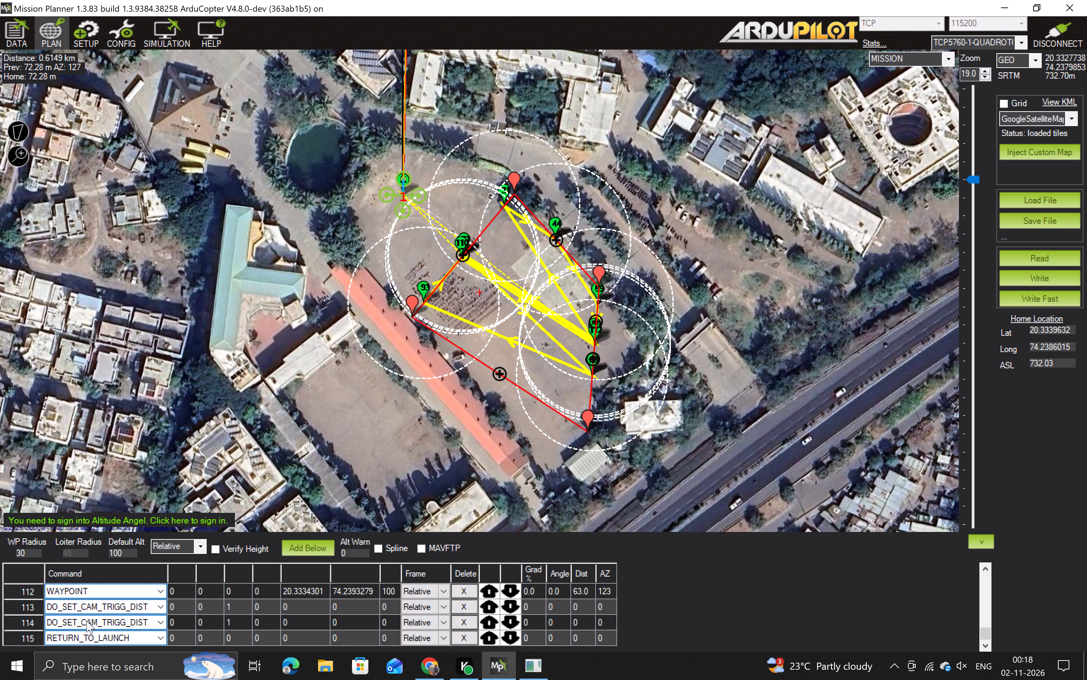
Look through the mission command list to review its waypoint, camera-trigger, jump and speed commands.
scroll(86, 620, "up", 4)
scroll(86, 620, "up", 20)
scroll(86, 620, "up", 3)
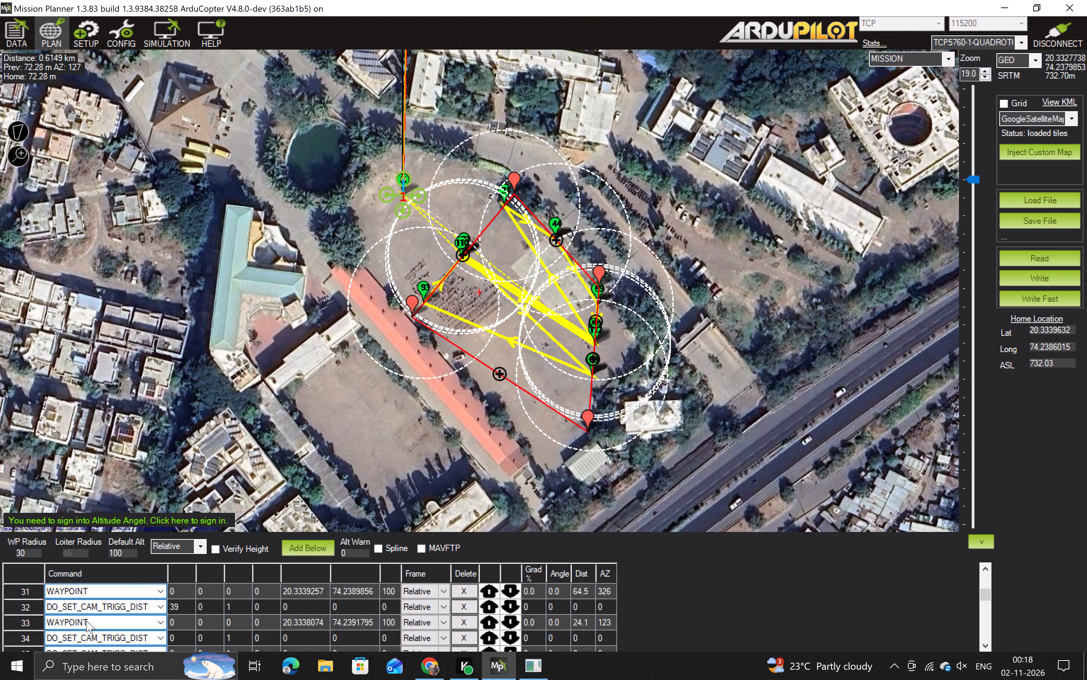
scroll(86, 620, "up", 7)
scroll(86, 620, "up", 20)
scroll(86, 620, "up", 14)
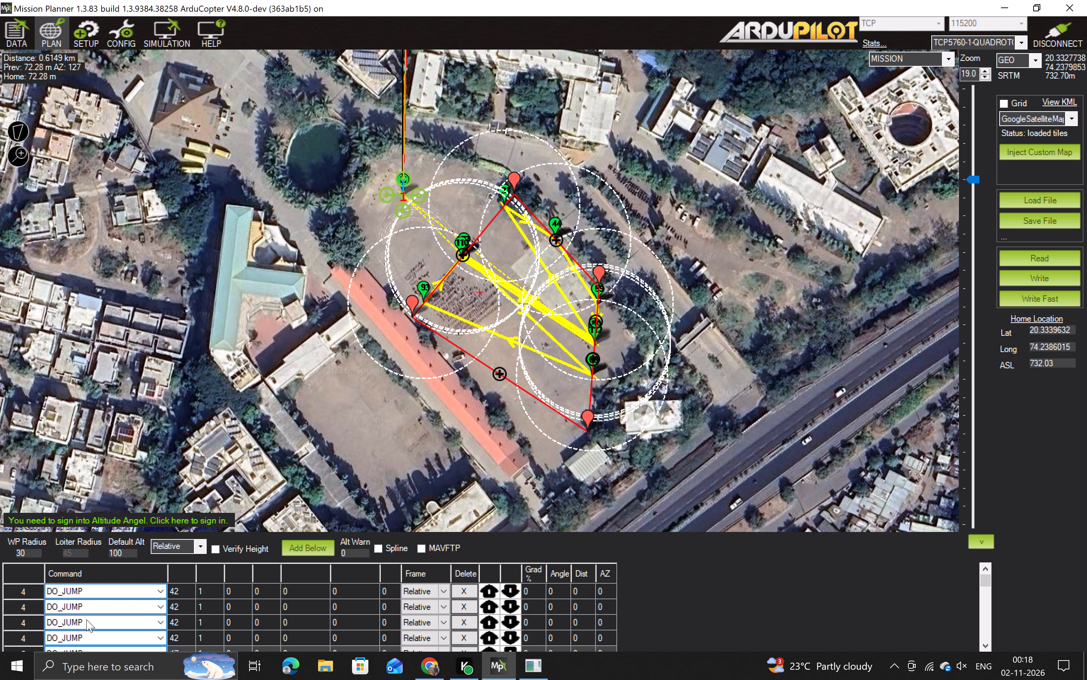
scroll(86, 619, "up", 11)
scroll(87, 619, "down", 20)
scroll(87, 619, "down", 20)
scroll(87, 619, "down", 4)
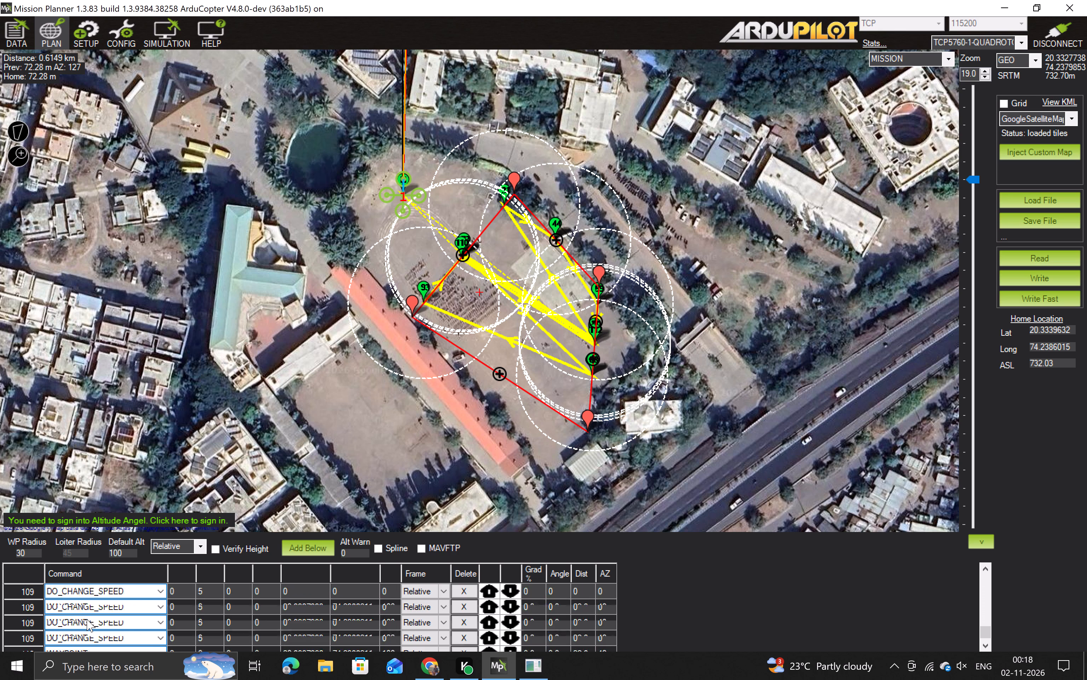
scroll(87, 619, "down", 15)
scroll(87, 619, "up", 20)
scroll(87, 619, "up", 6)
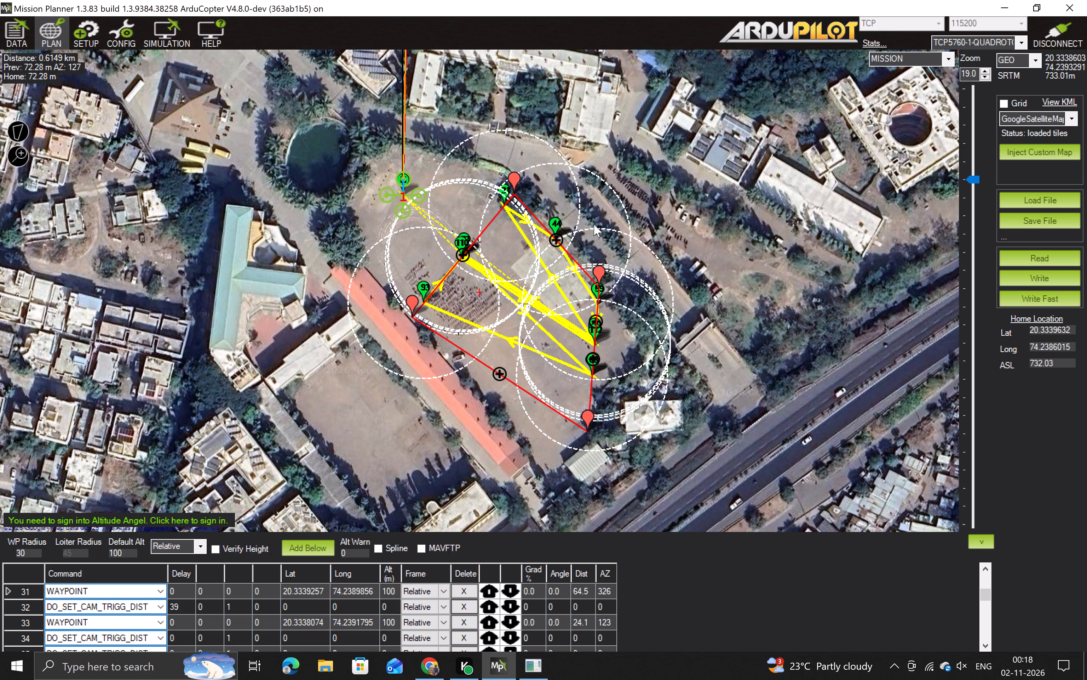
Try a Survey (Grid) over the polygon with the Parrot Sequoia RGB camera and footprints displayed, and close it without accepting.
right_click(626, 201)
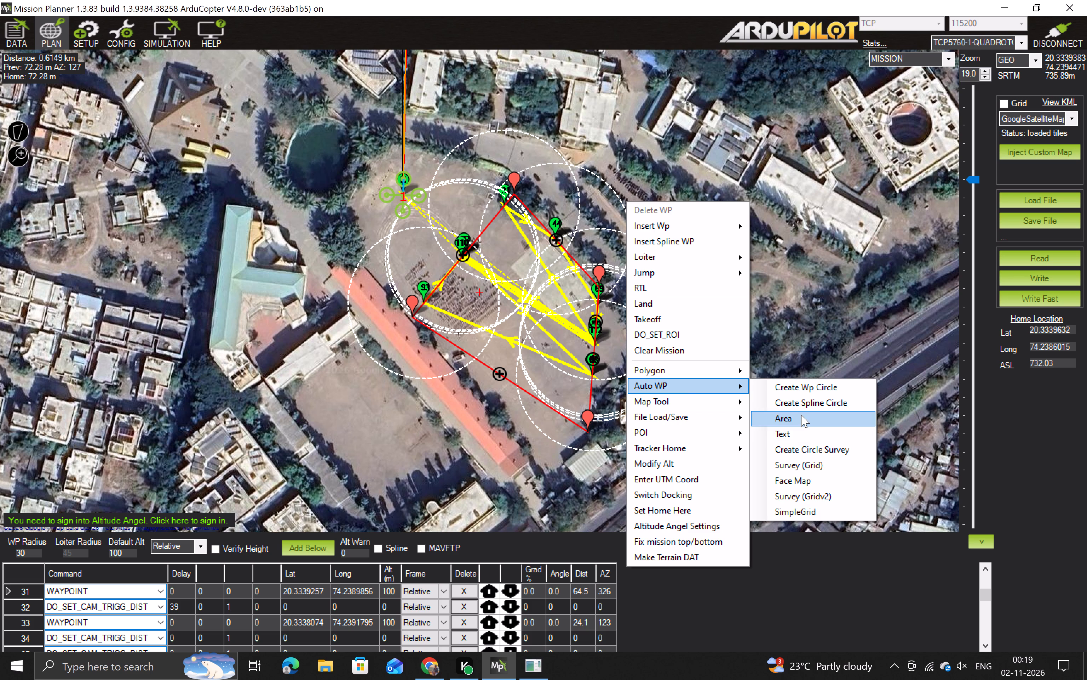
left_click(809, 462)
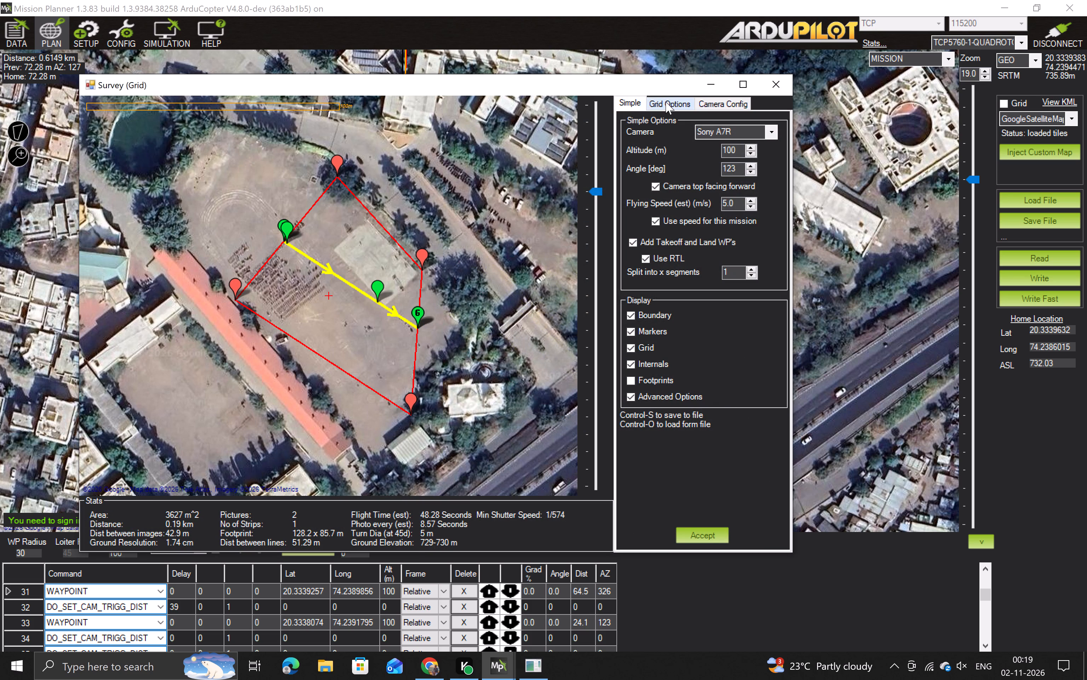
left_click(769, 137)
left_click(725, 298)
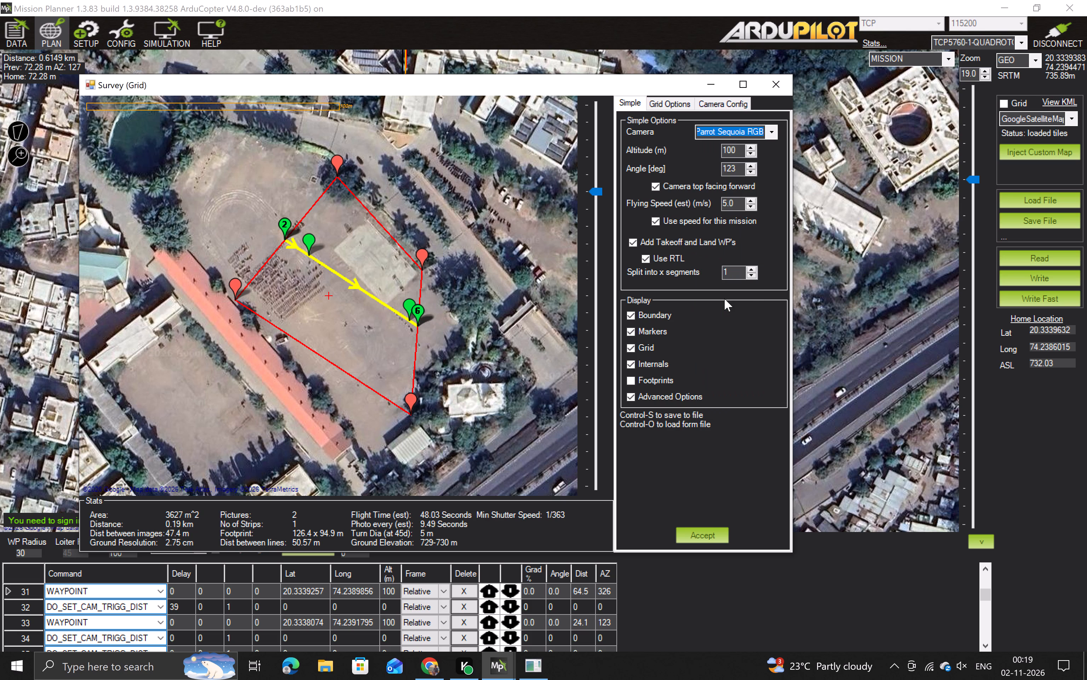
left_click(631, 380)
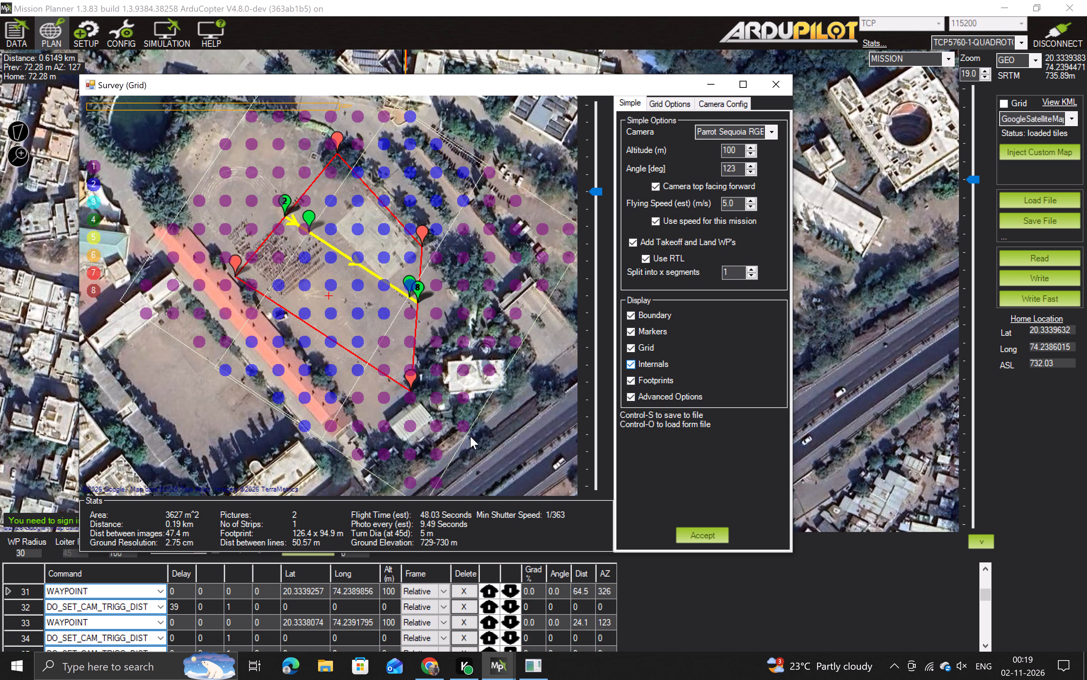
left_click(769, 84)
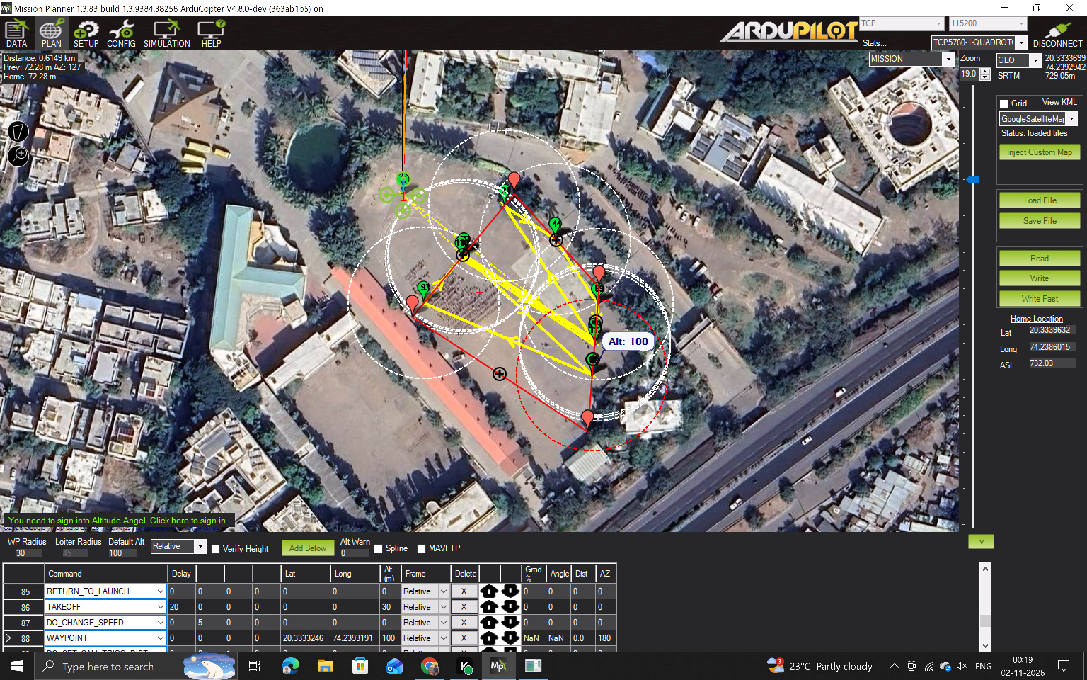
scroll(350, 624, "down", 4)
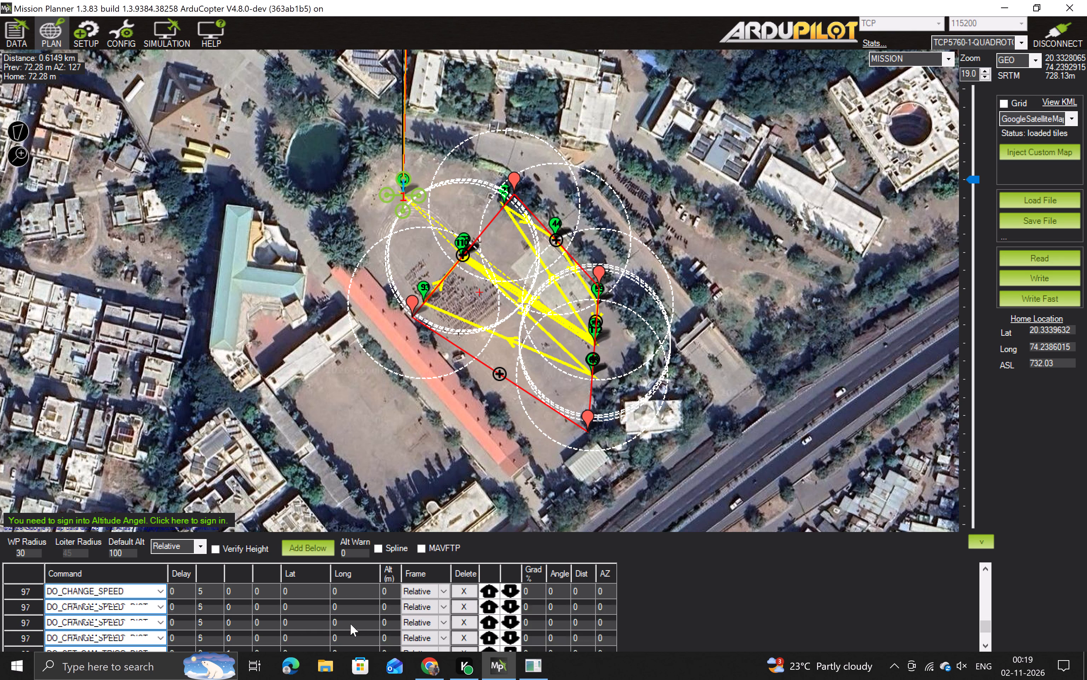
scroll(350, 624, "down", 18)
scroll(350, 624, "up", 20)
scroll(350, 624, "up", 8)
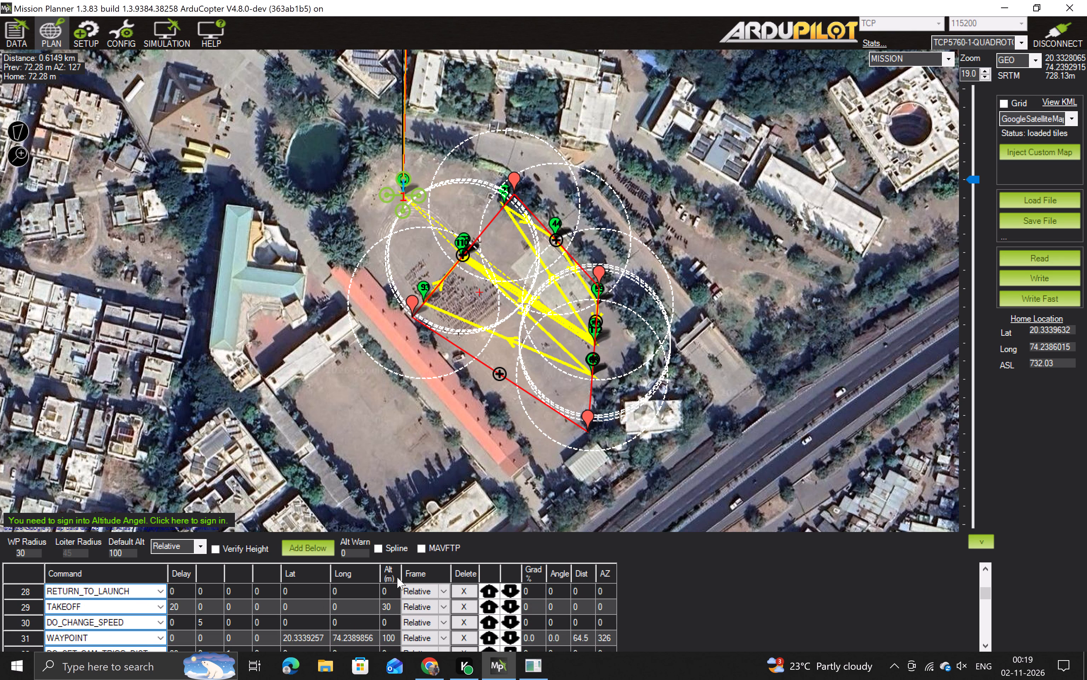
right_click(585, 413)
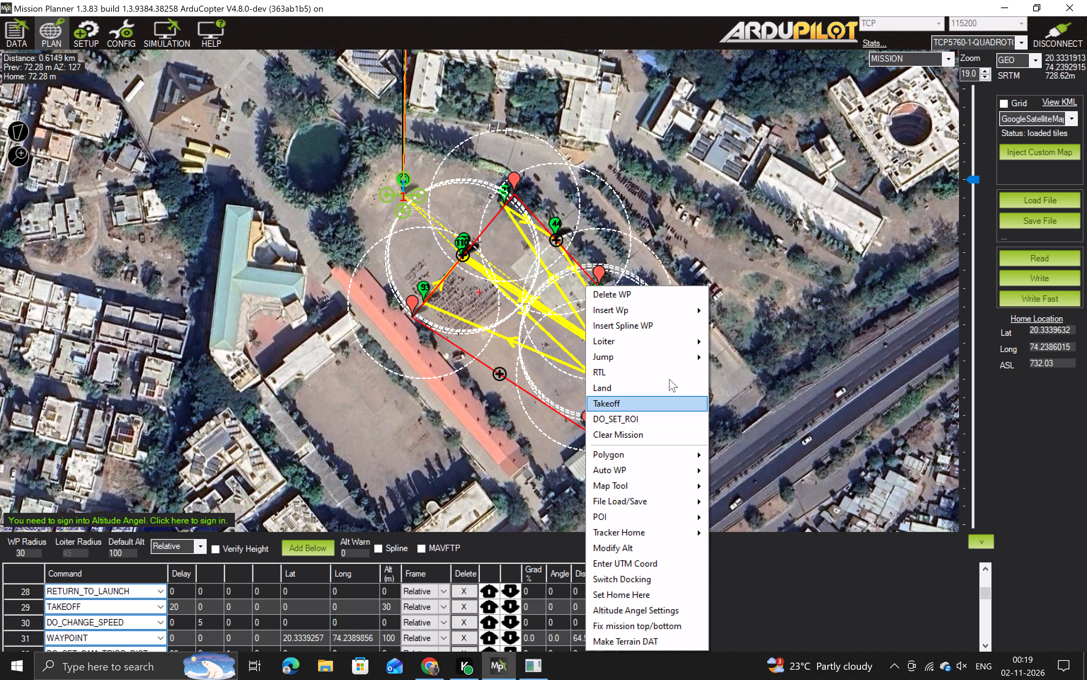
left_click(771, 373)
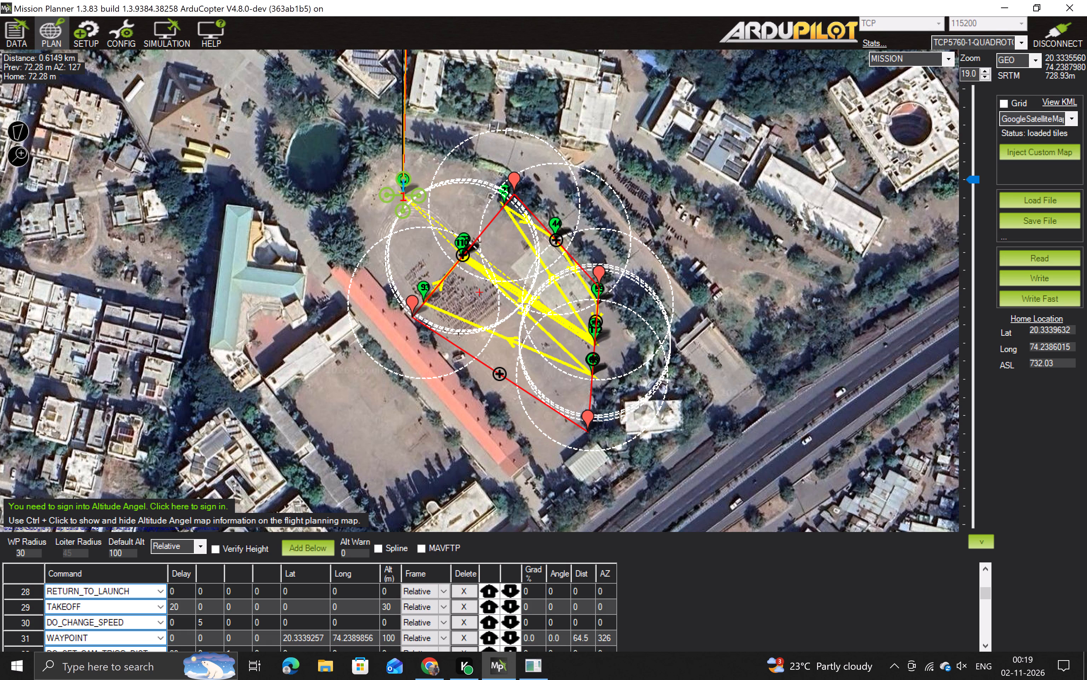
Delete three of the overlapping waypoints stacked at the midpoint of the polygon's northwest edge.
right_click(456, 245)
left_click(476, 253)
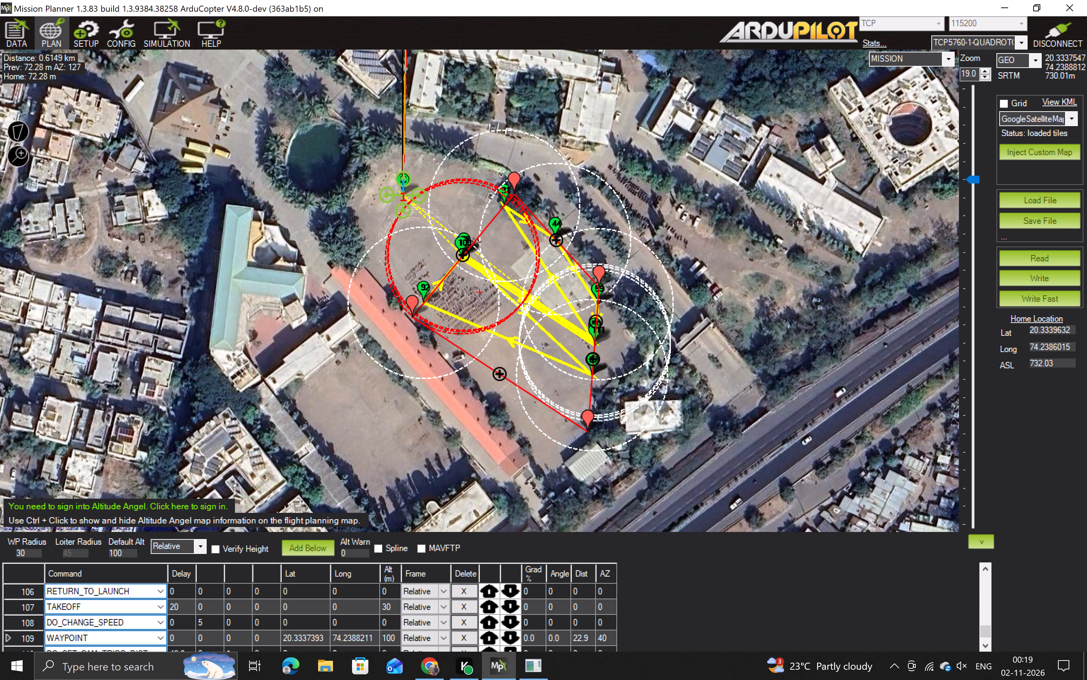
right_click(457, 242)
left_click(468, 252)
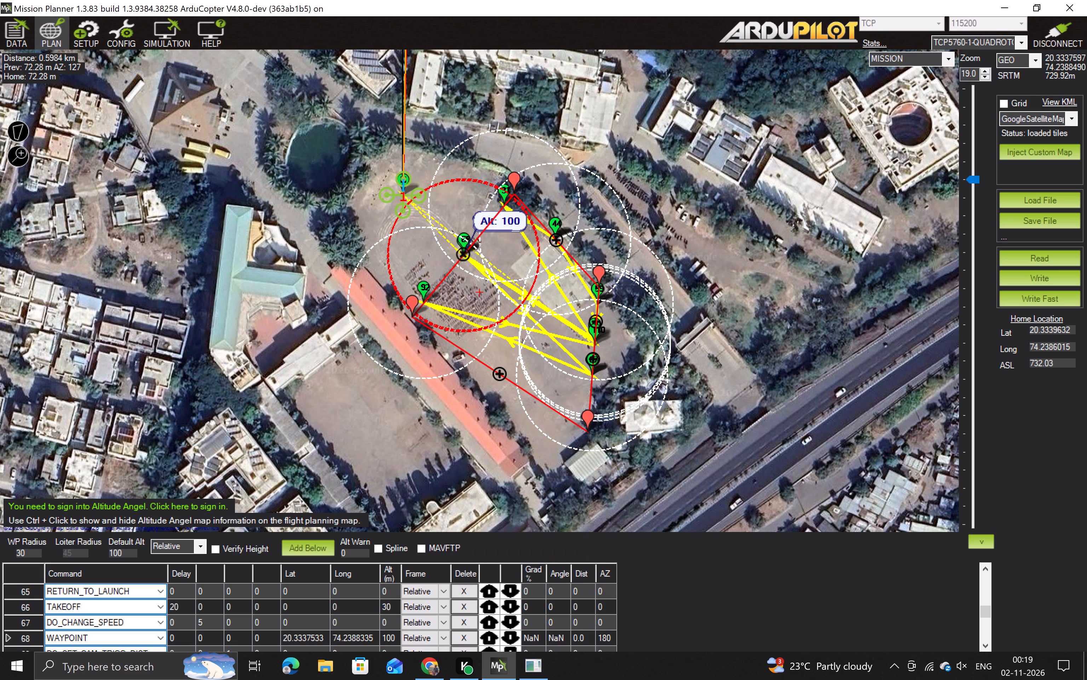
right_click(461, 242)
left_click(478, 252)
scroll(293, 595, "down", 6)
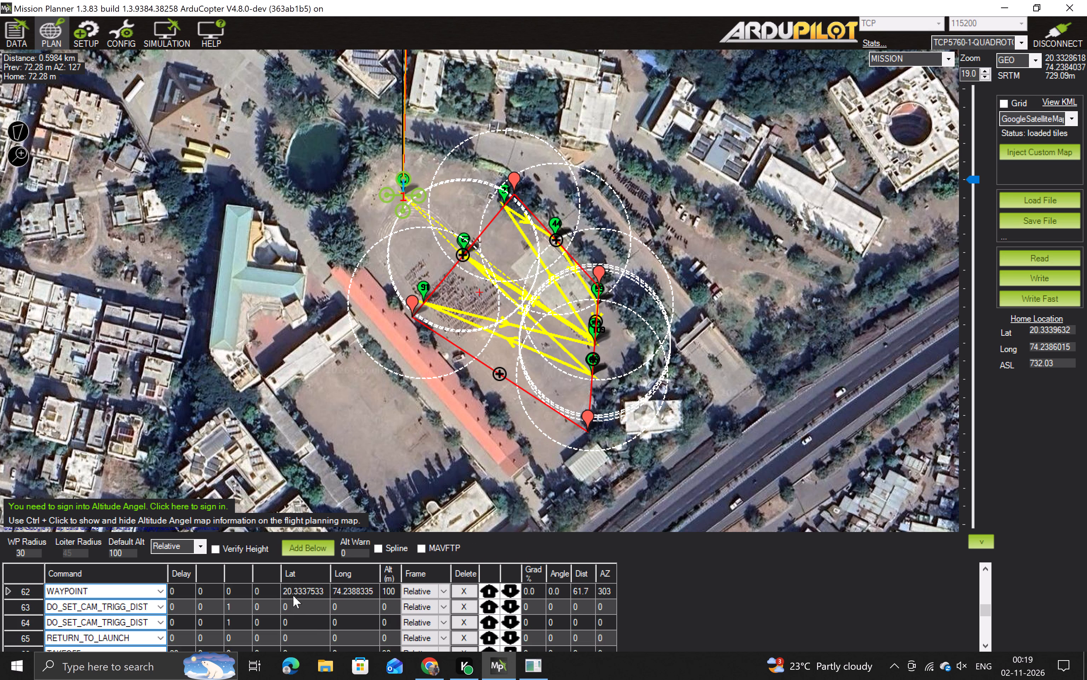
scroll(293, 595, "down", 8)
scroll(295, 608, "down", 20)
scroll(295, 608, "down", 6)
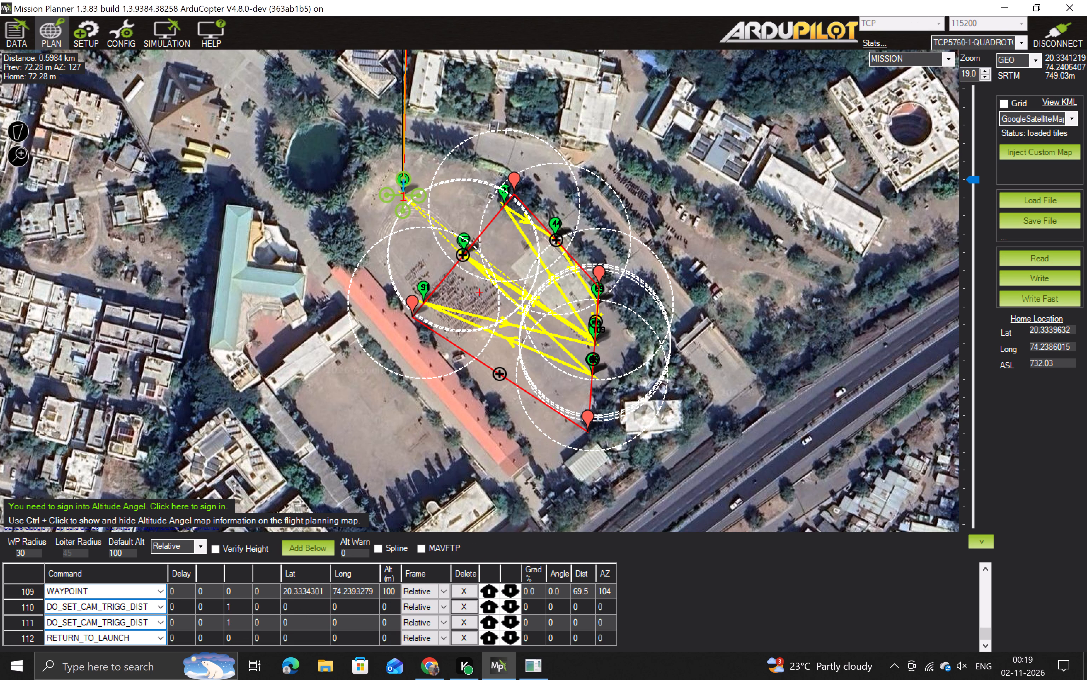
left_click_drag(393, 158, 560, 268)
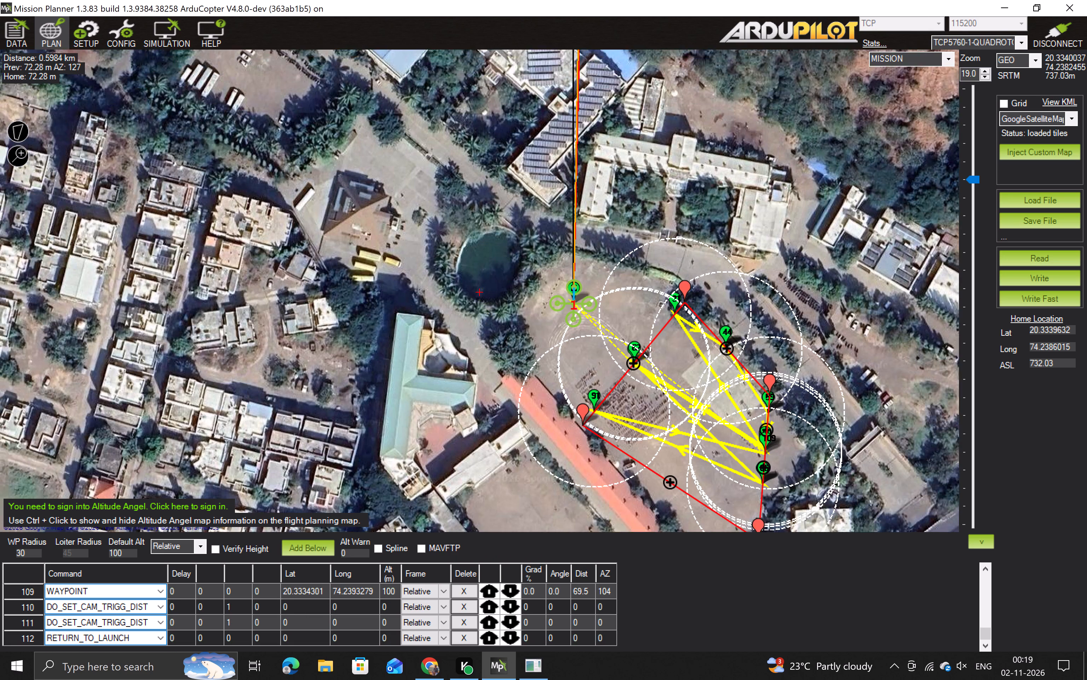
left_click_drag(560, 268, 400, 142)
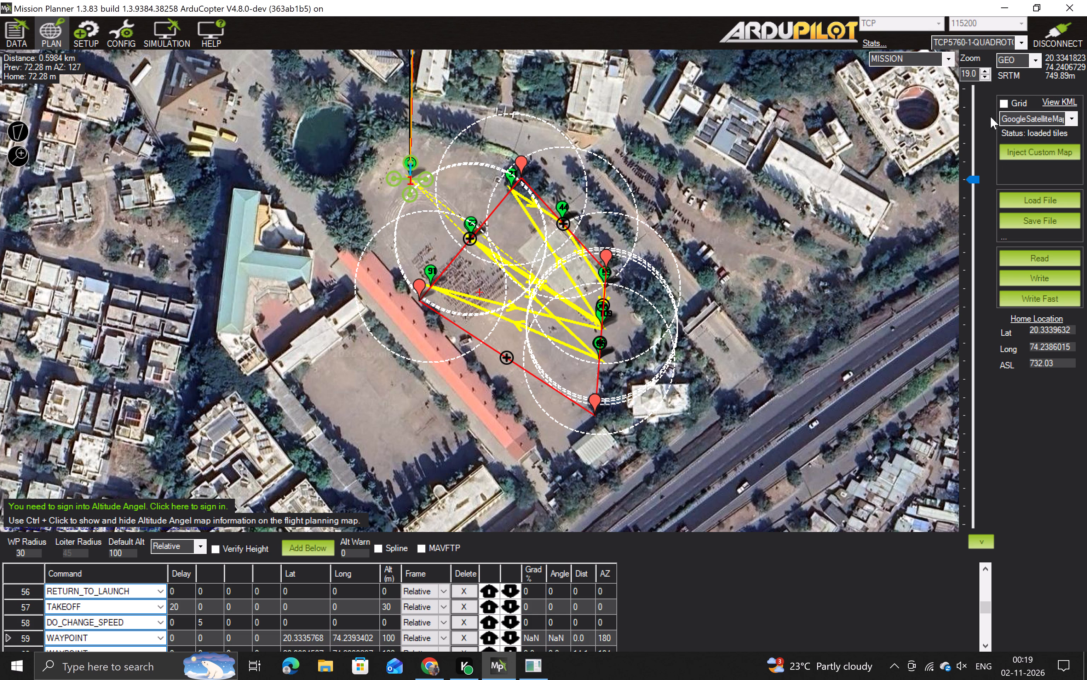
Clear the survey polygon from the map, keeping the mission waypoints.
right_click(544, 351)
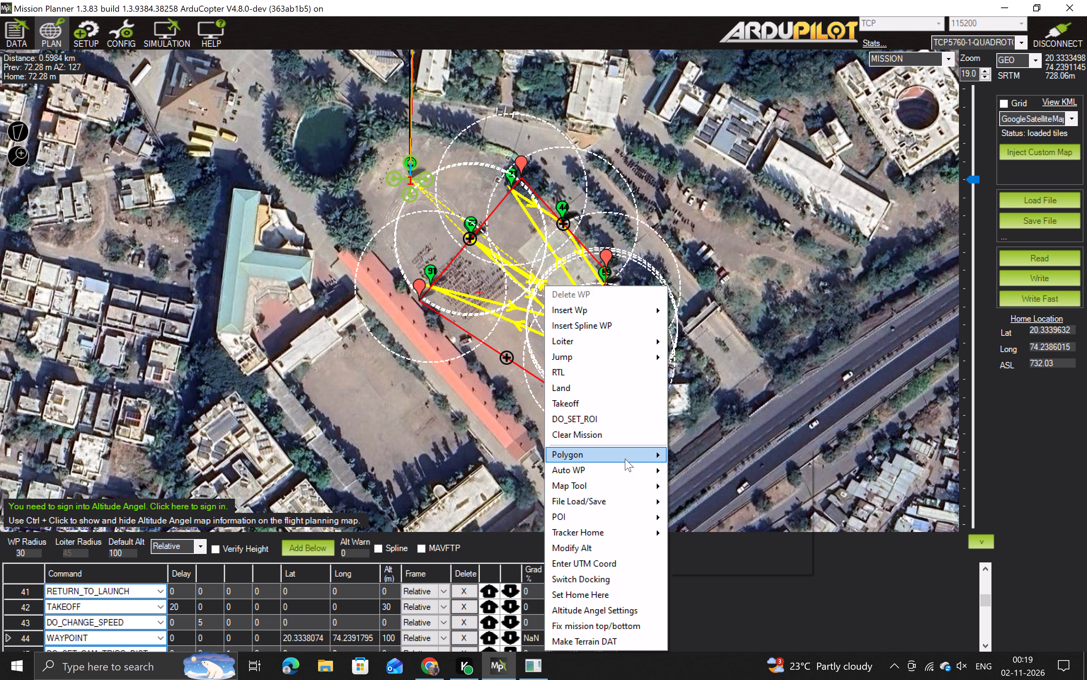
left_click(719, 470)
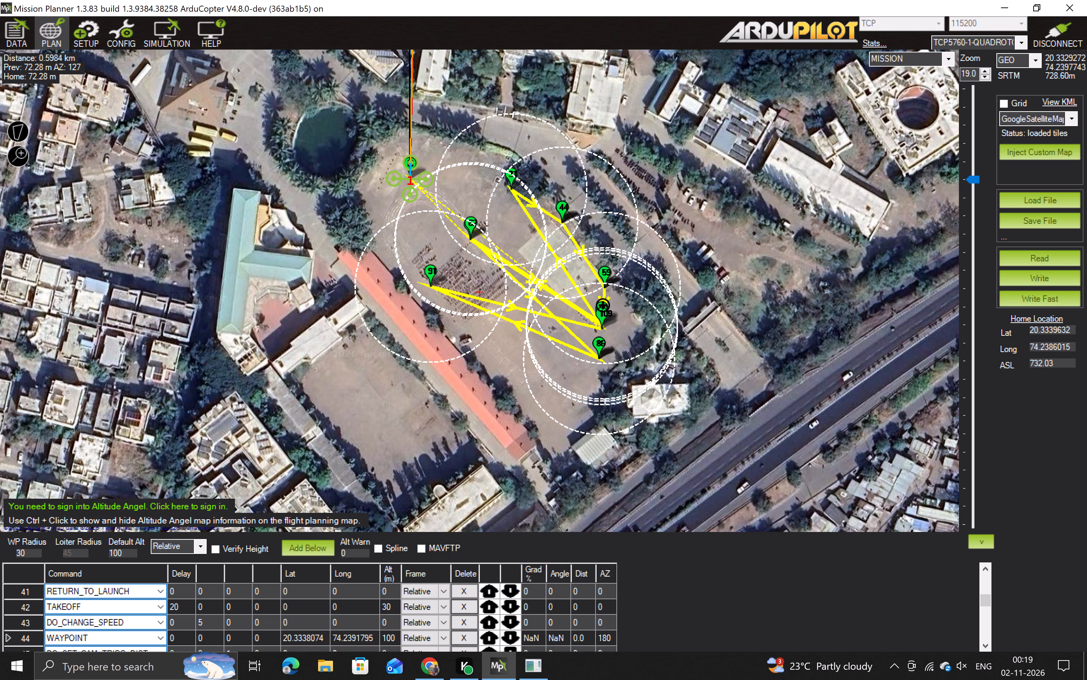
Open the map's waypoint and mission actions beside the survey waypoints on the northwest side of the ground.
right_click(487, 218)
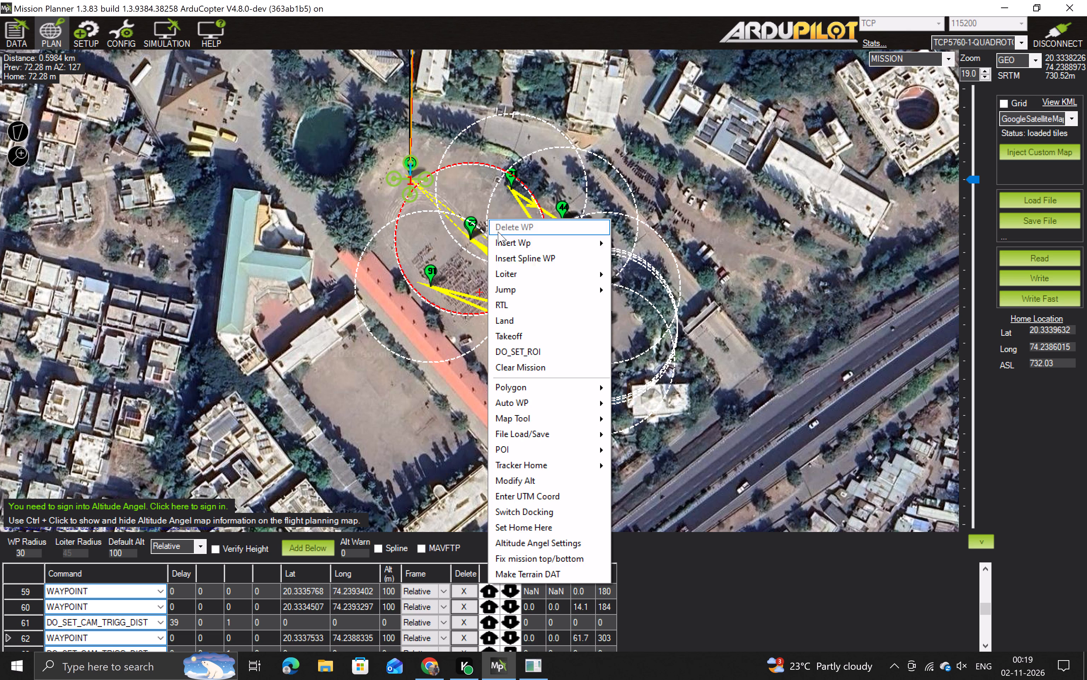
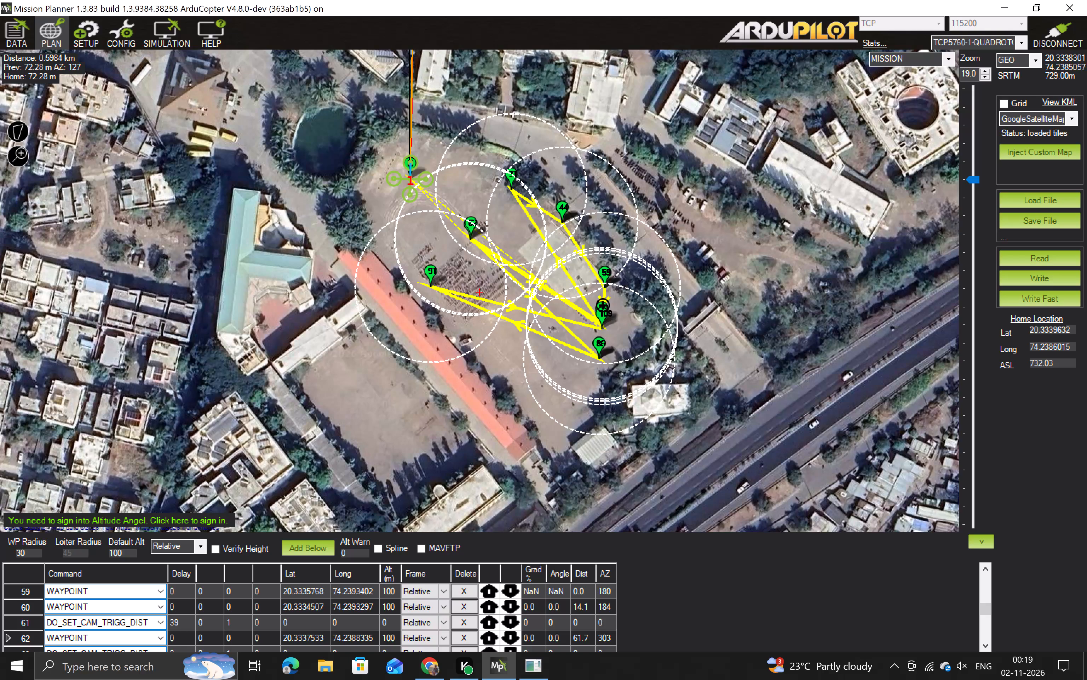
Add waypoints at 100 m altitude from the northwest part of the ground south-southeast to the long red-roofed building.
left_click(443, 234)
left_click(492, 364)
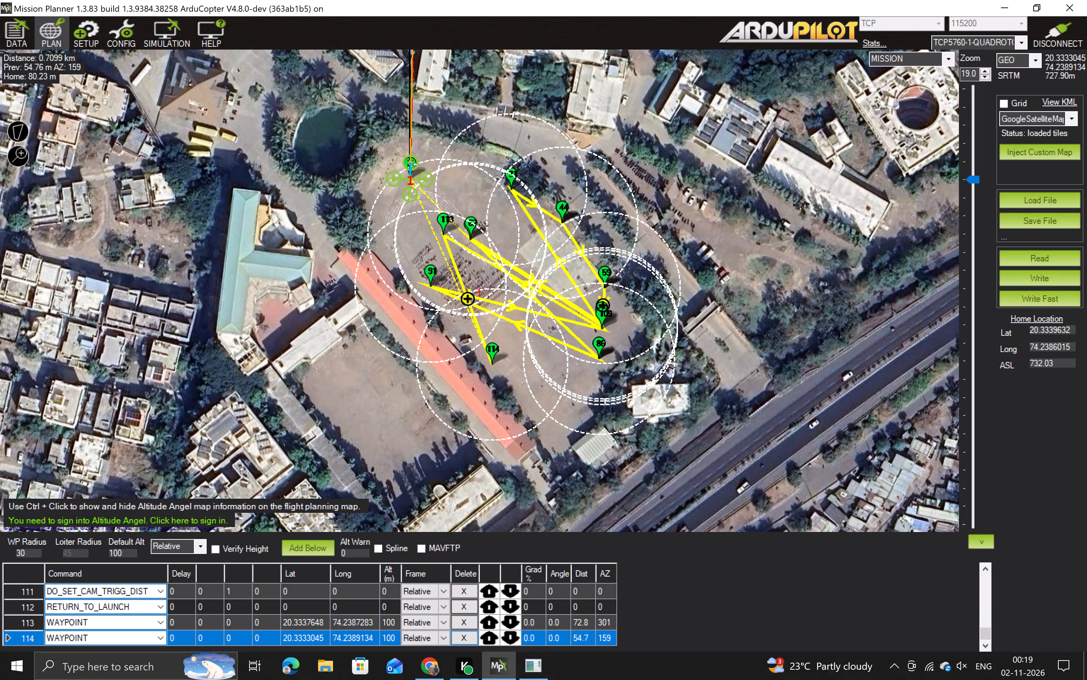
triple_click(499, 401)
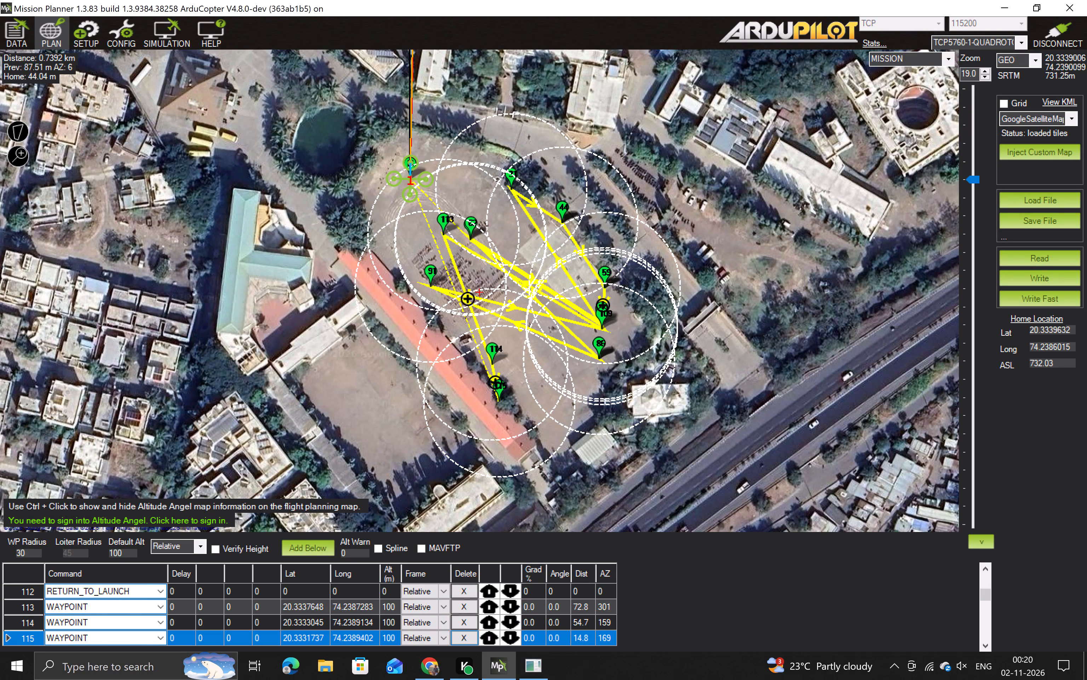
Close Mission Planner.
left_click(1061, 4)
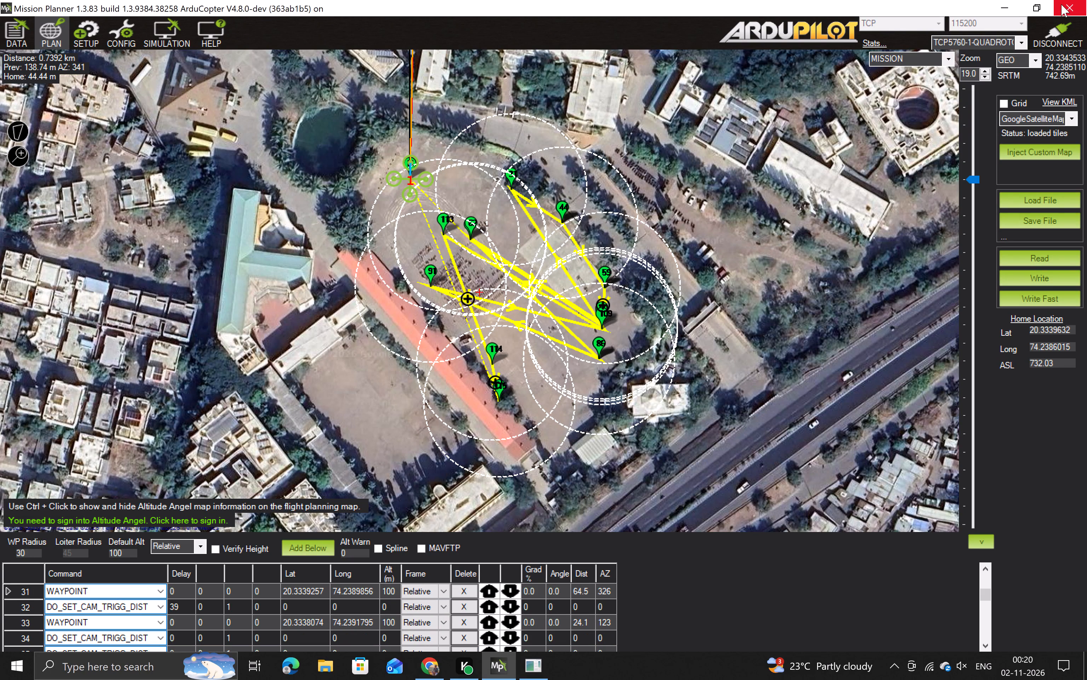
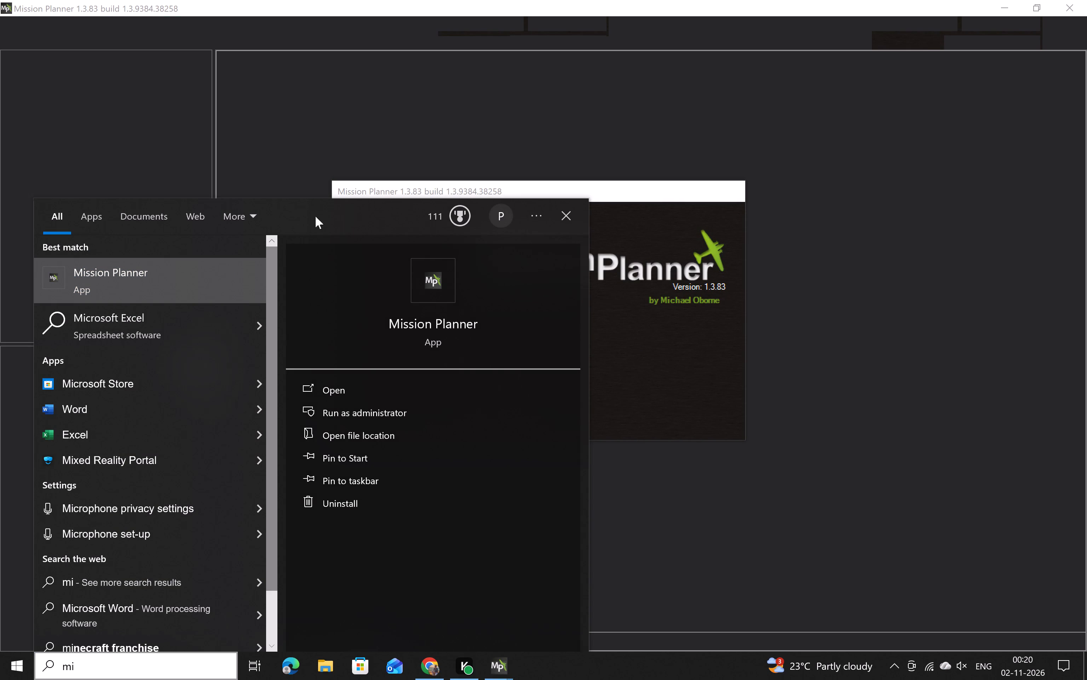
Launch a Multirotor firmware simulation in the reopened Mission Planner, using the quad model.
left_click(566, 216)
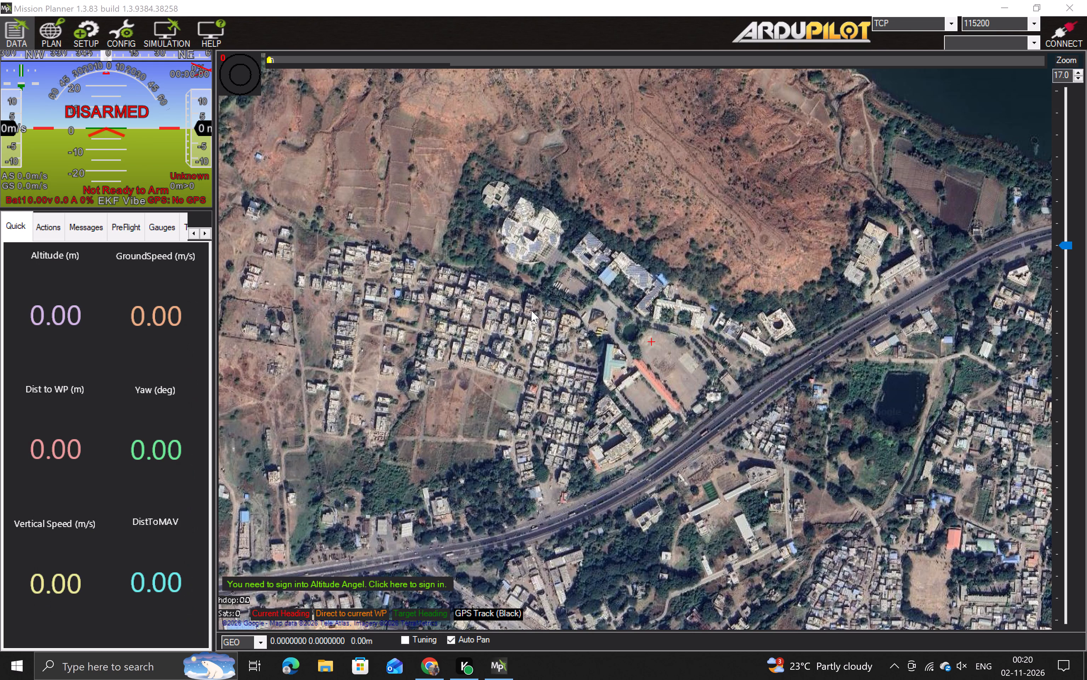
left_click(171, 41)
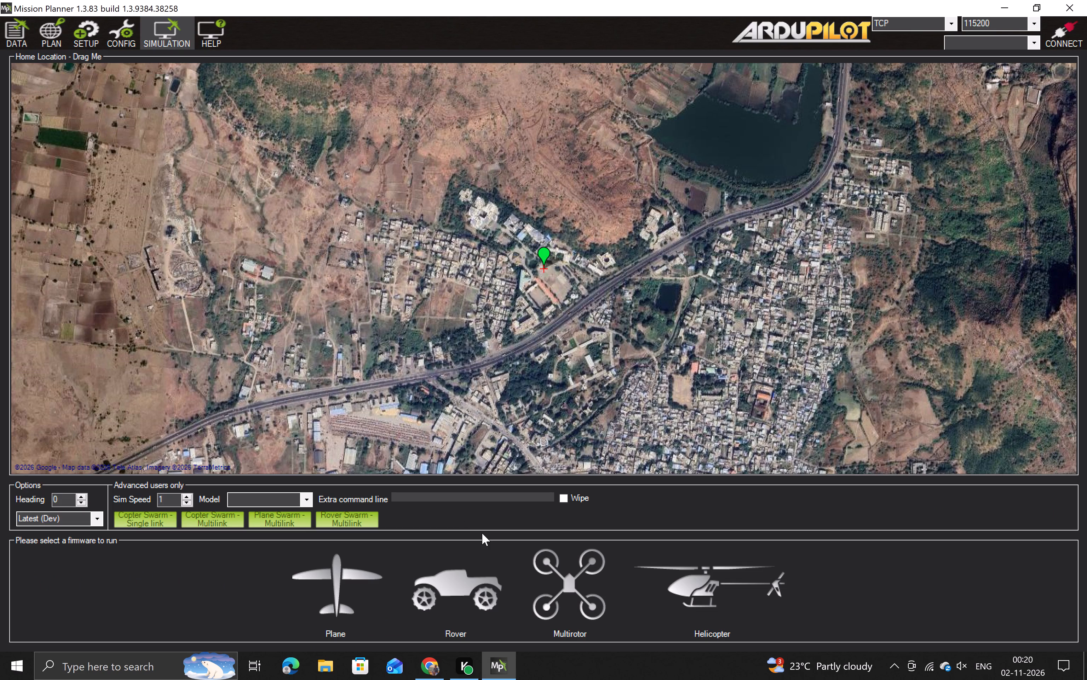
left_click(310, 503)
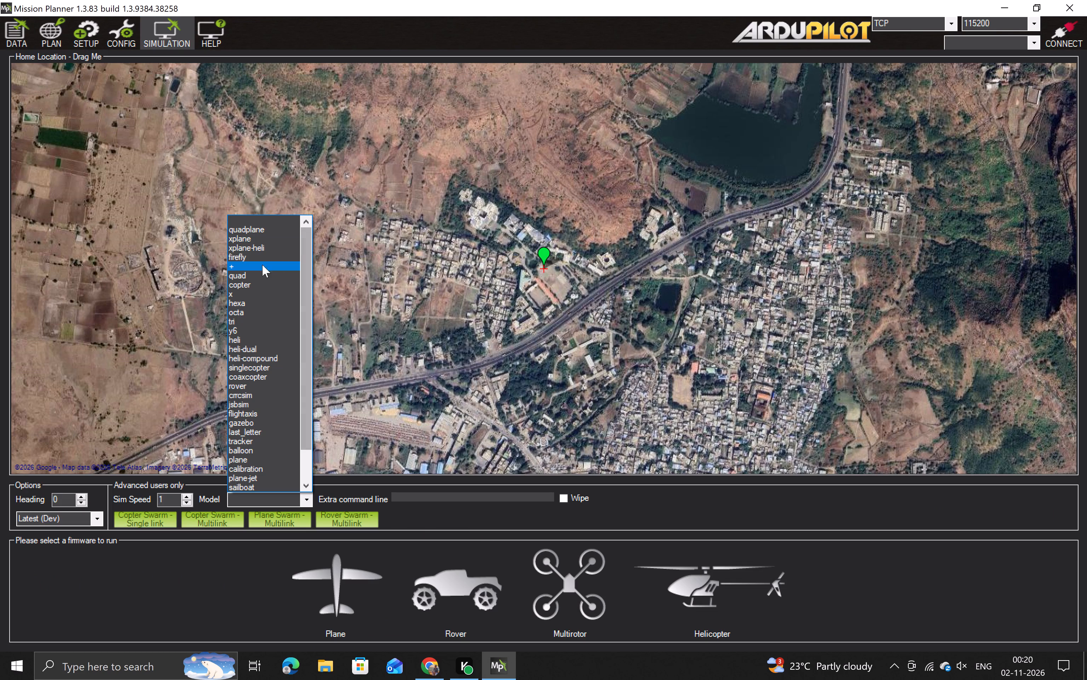
left_click(240, 279)
left_click(550, 578)
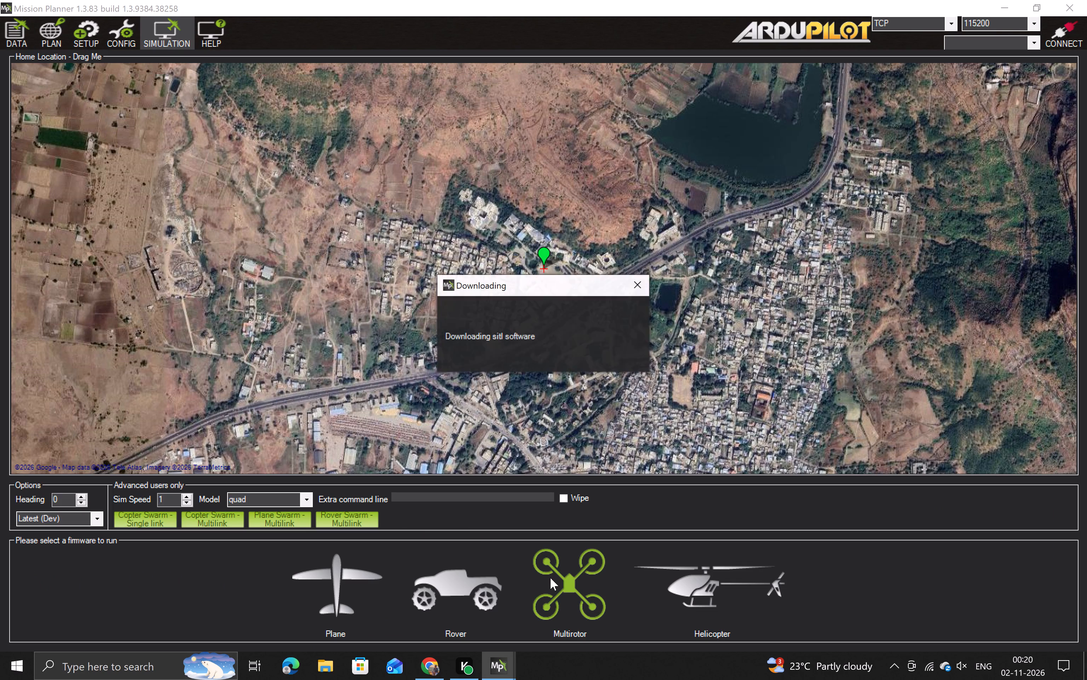
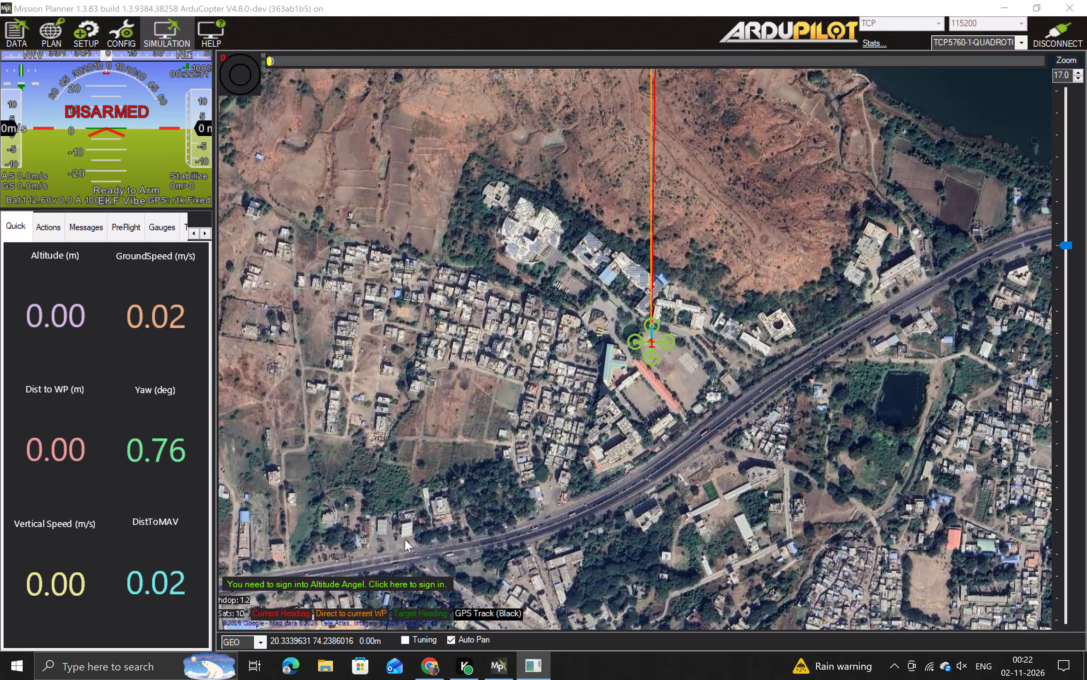
In the flight plan view, draw a four-corner polygon around the open ground just south-east of the quadcopter's home position.
left_click(53, 21)
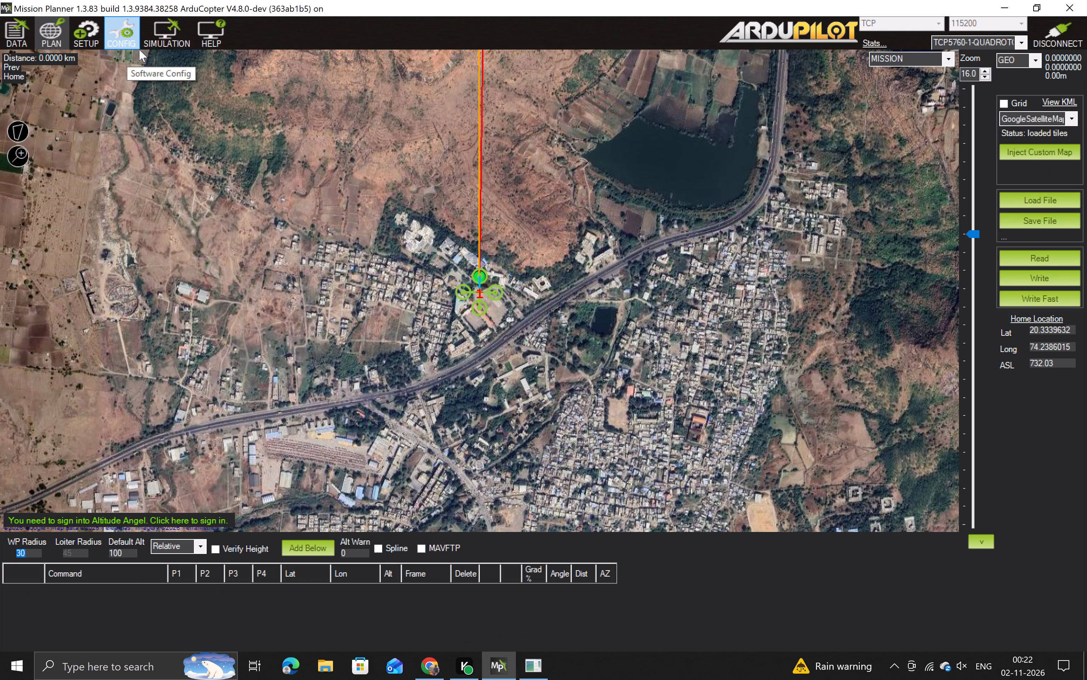
scroll(231, 128, "up", 7)
scroll(231, 128, "down", 6)
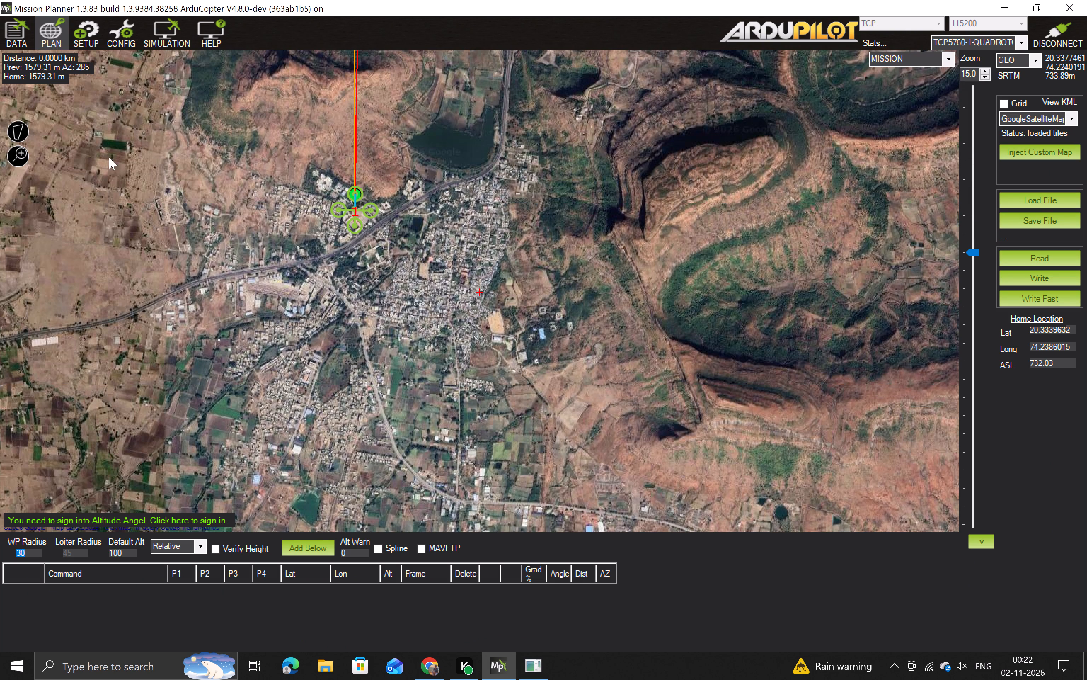
scroll(356, 304, "up", 5)
left_click_drag(330, 208, 225, 145)
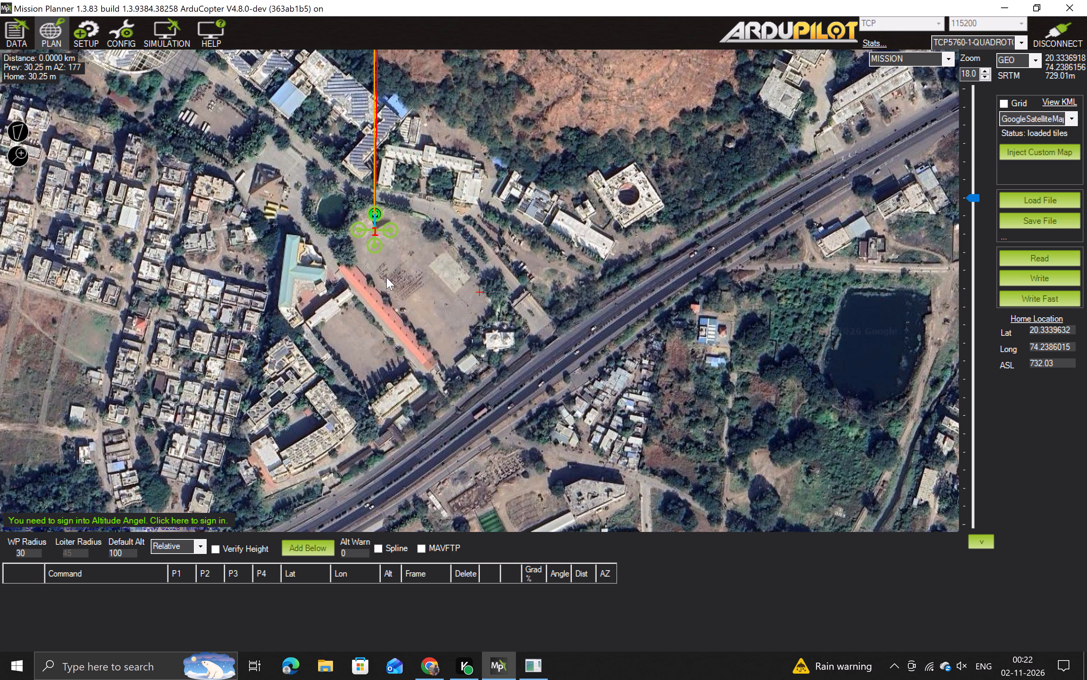
right_click(428, 239)
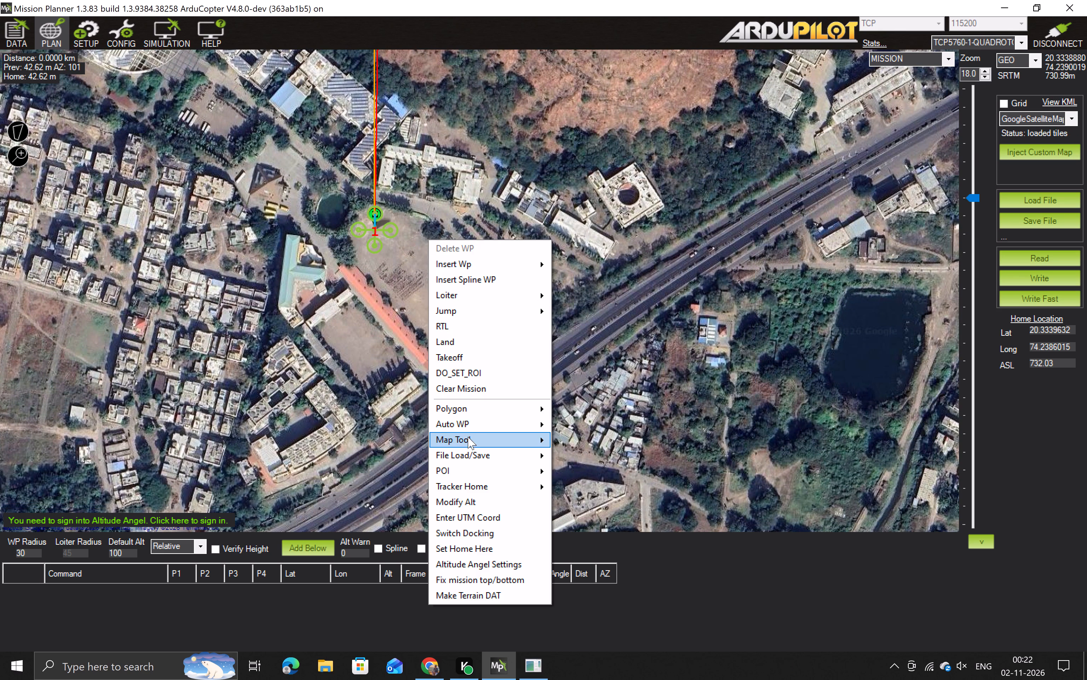
left_click(586, 410)
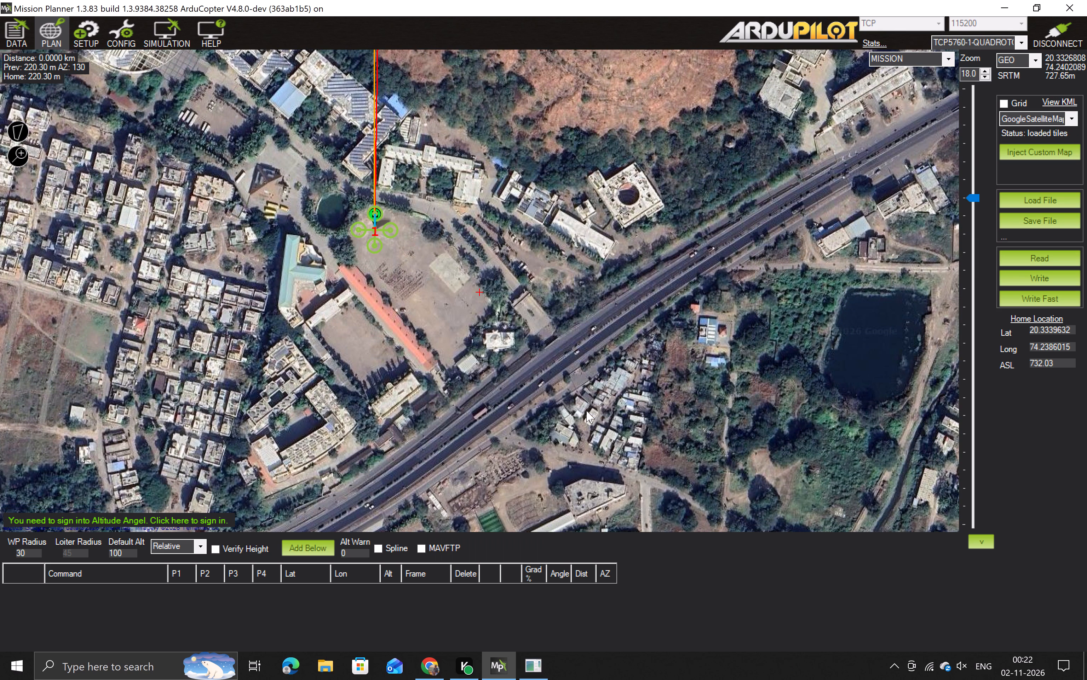
left_click(455, 249)
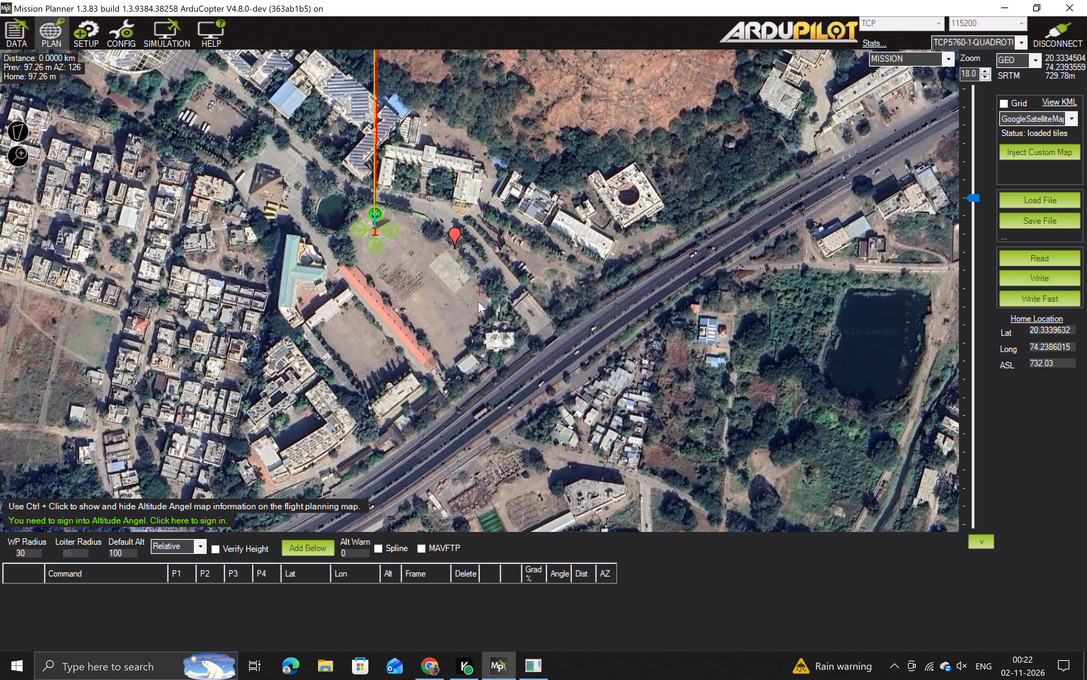
left_click(485, 313)
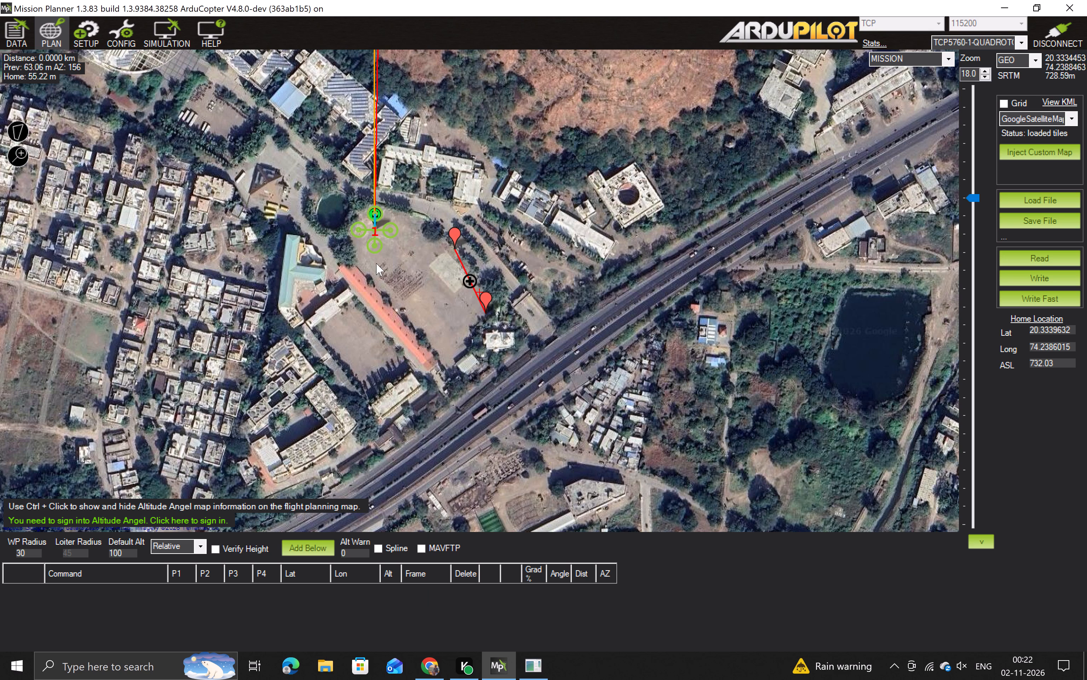
left_click(449, 366)
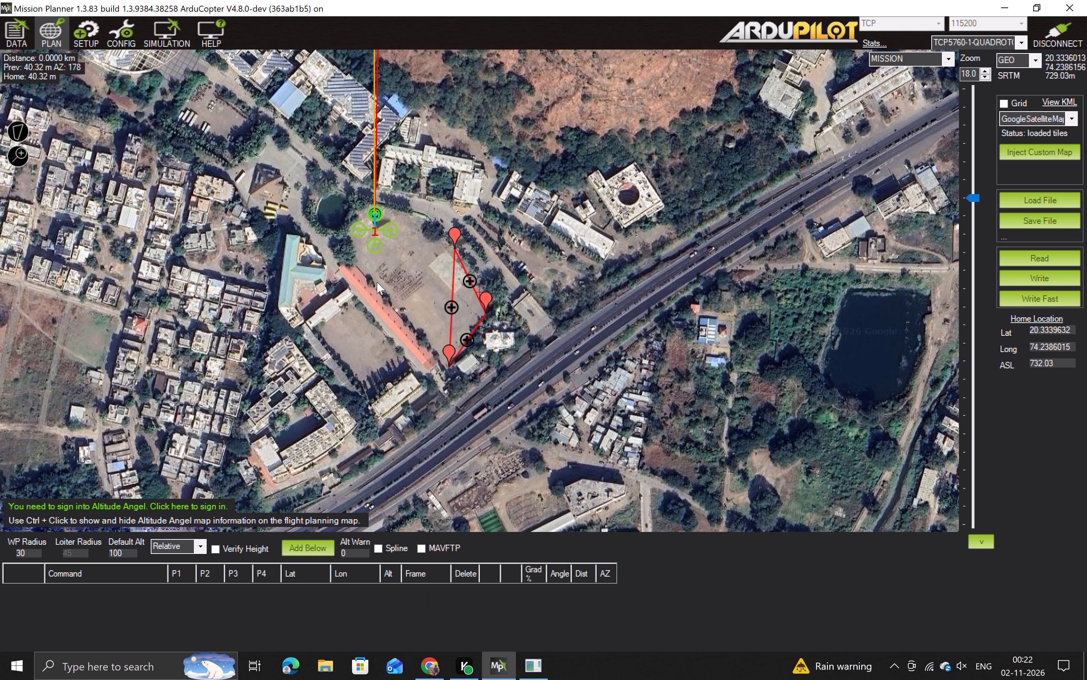
left_click(379, 293)
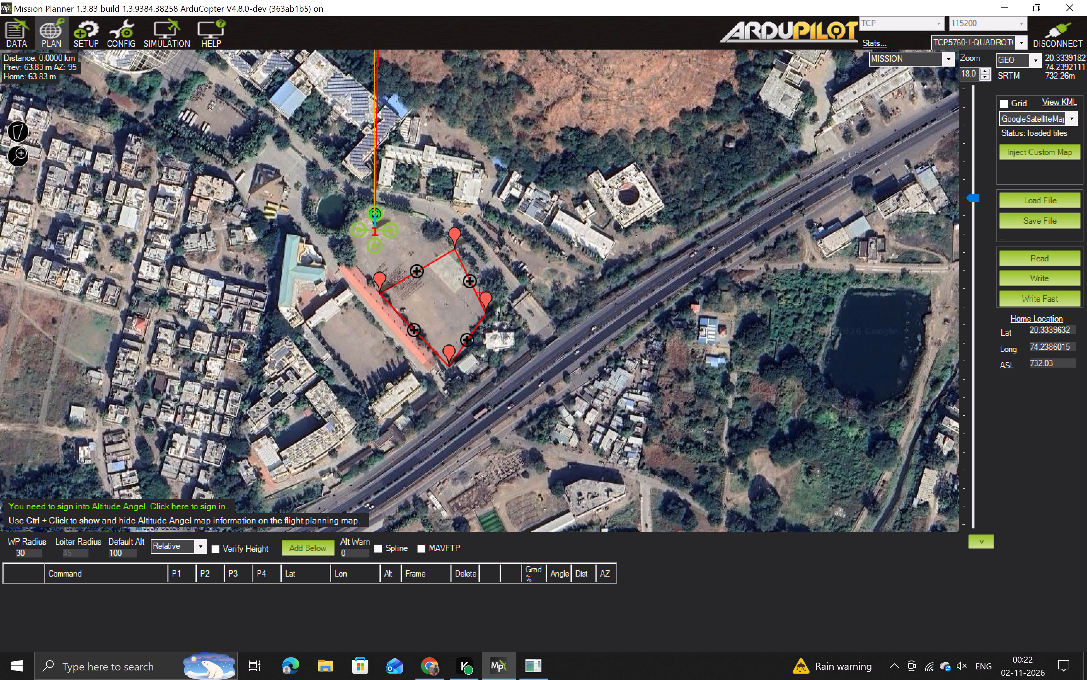
left_click(454, 236)
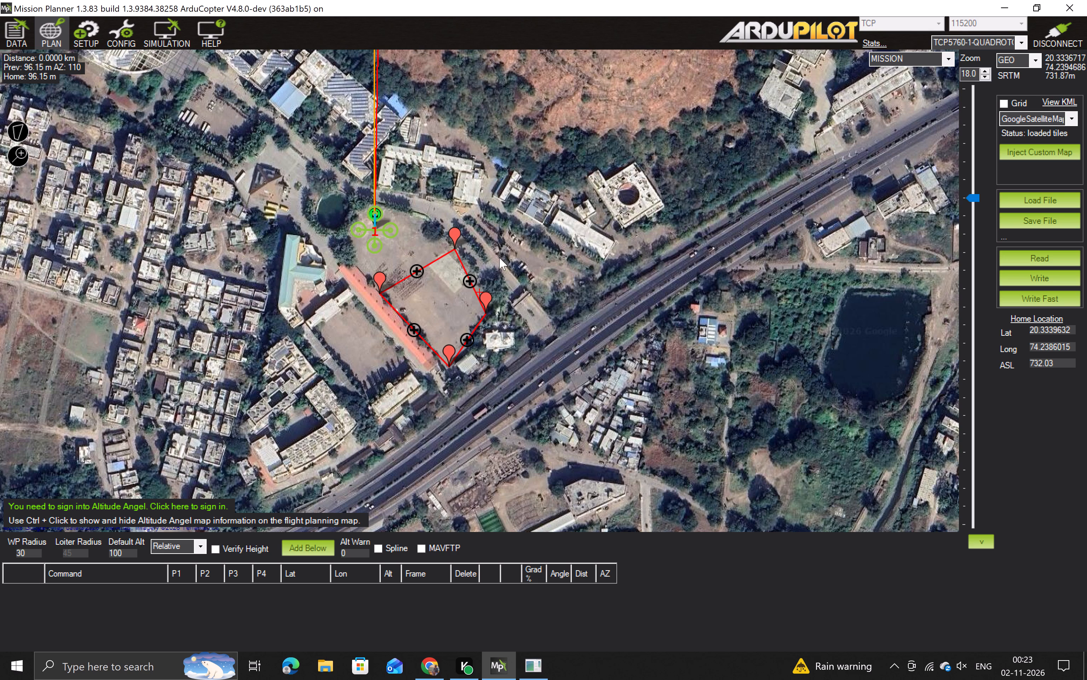
Generate a survey grid mission from the polygon using the Canon ELPH 520HS camera and accept it.
right_click(498, 257)
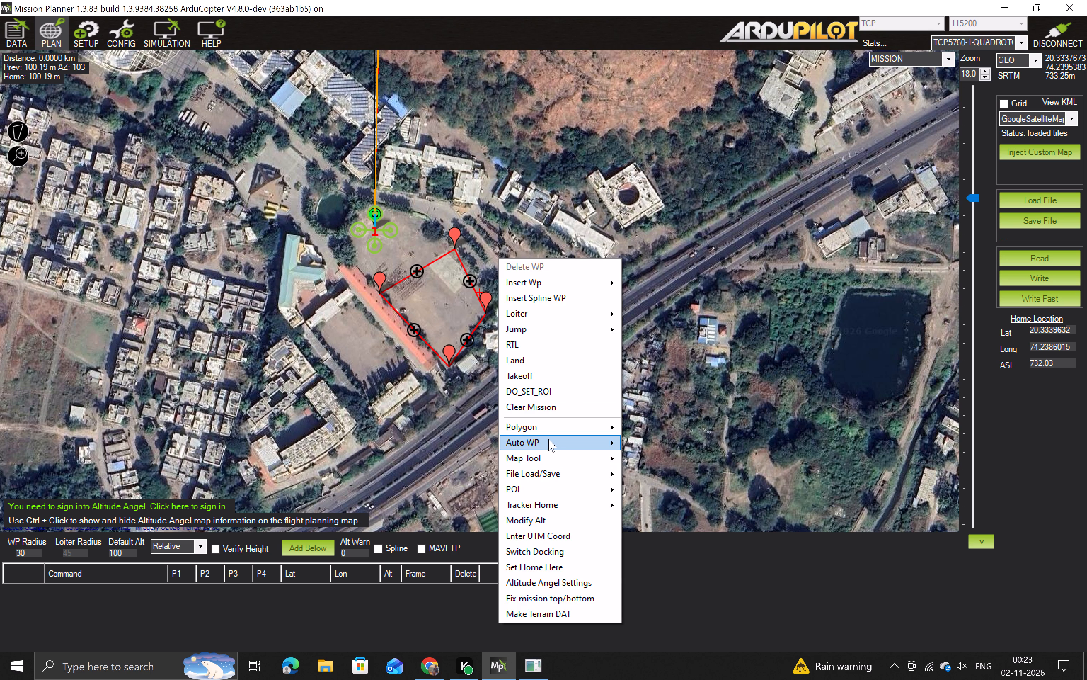
left_click(657, 518)
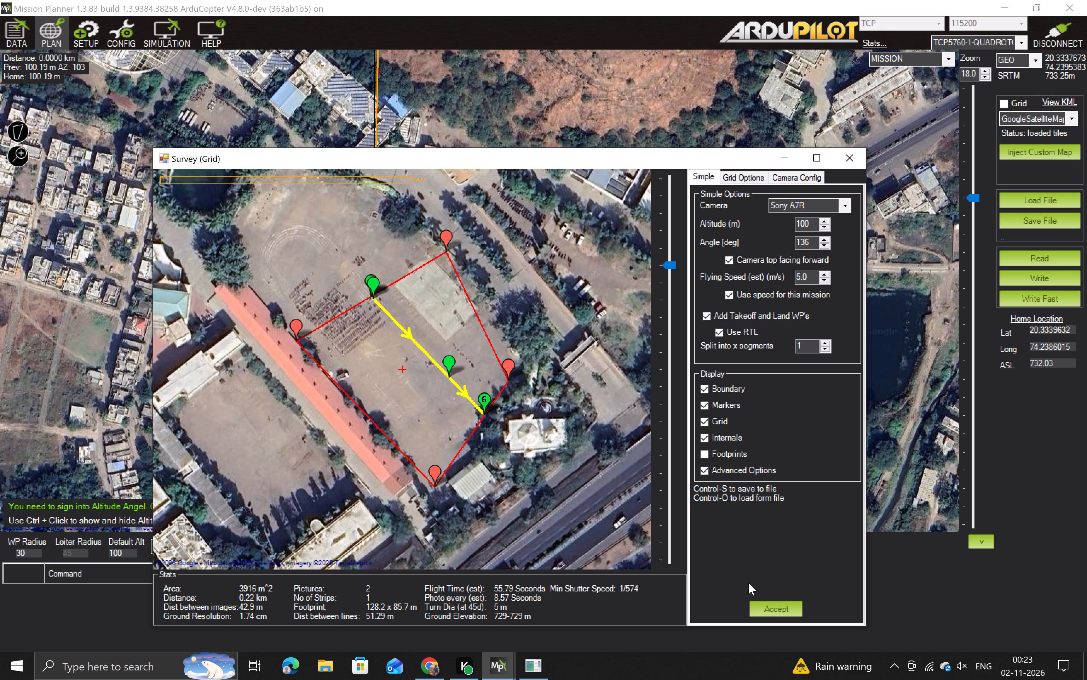
left_click(845, 200)
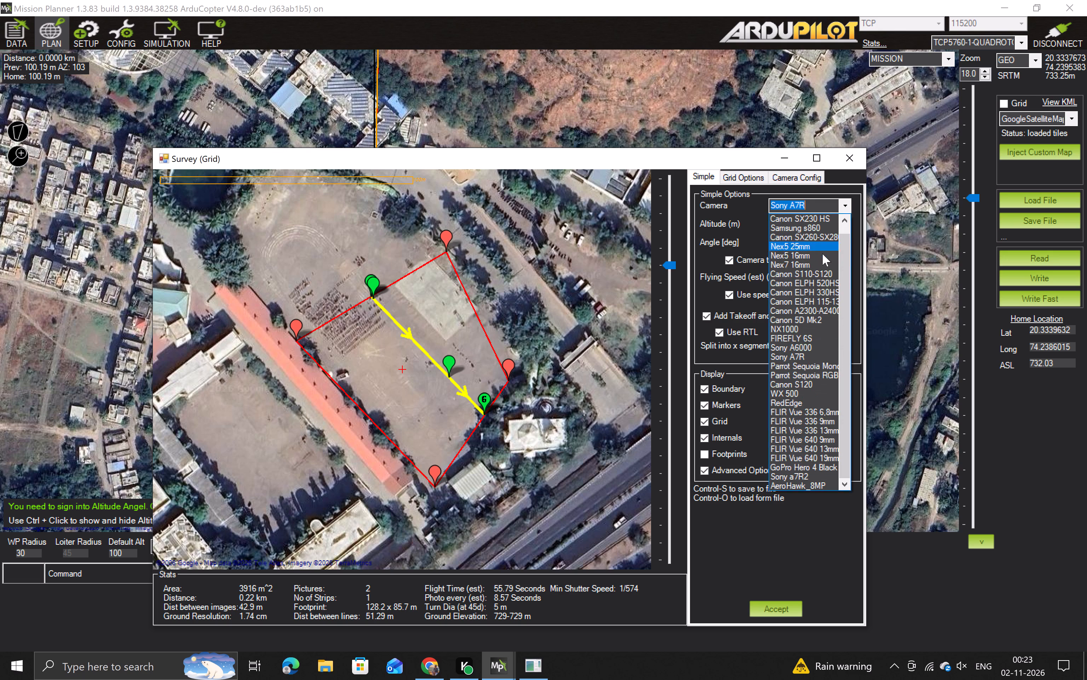
left_click(801, 285)
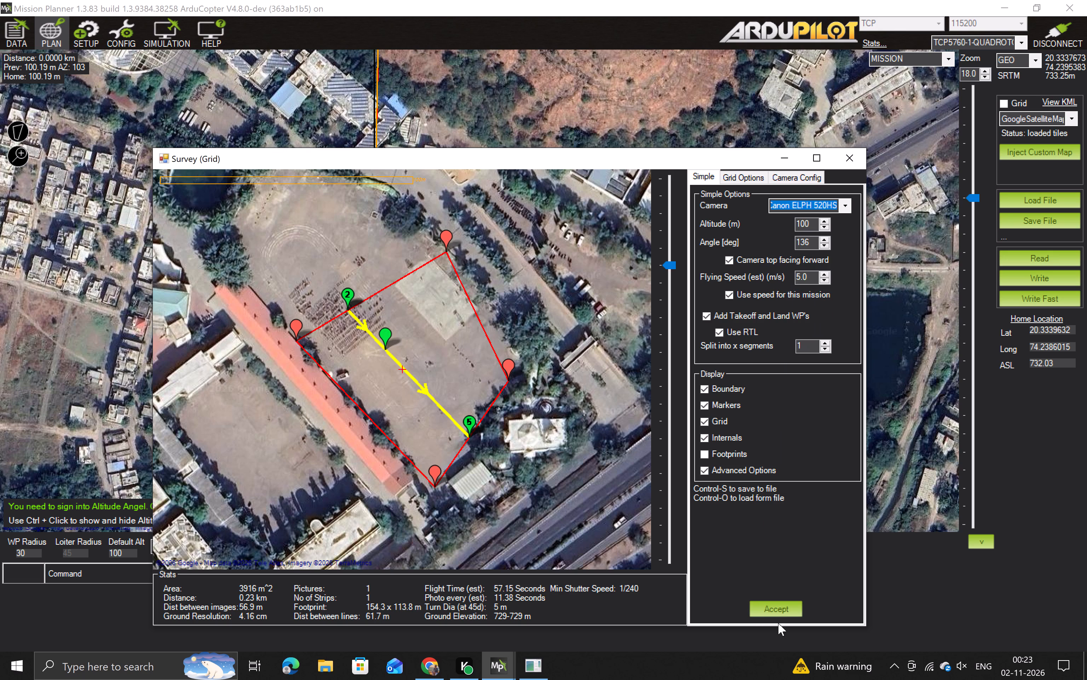
left_click(785, 610)
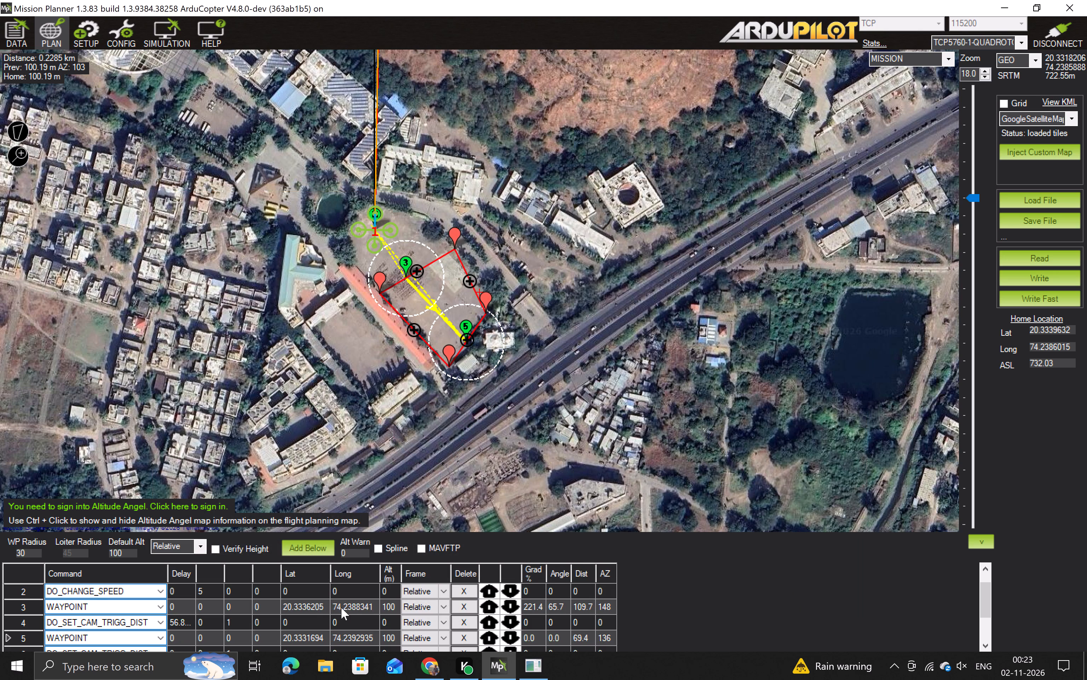
Review the generated mission commands and write the mission to the simulated vehicle.
scroll(341, 607, "down", 18)
scroll(337, 616, "up", 10)
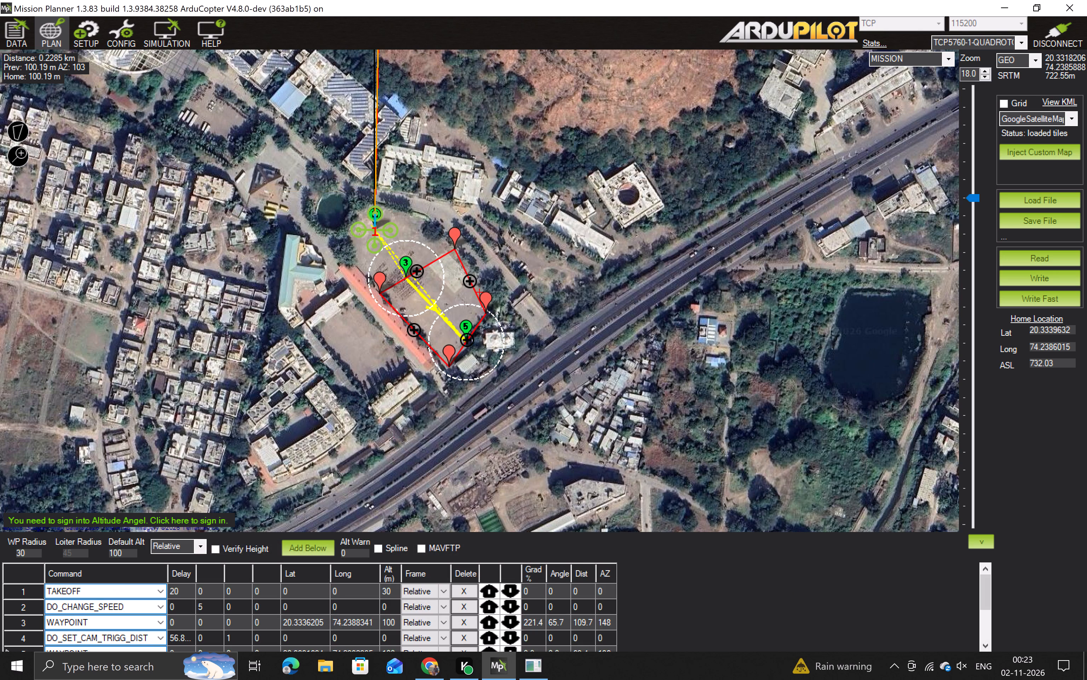
left_click(1046, 279)
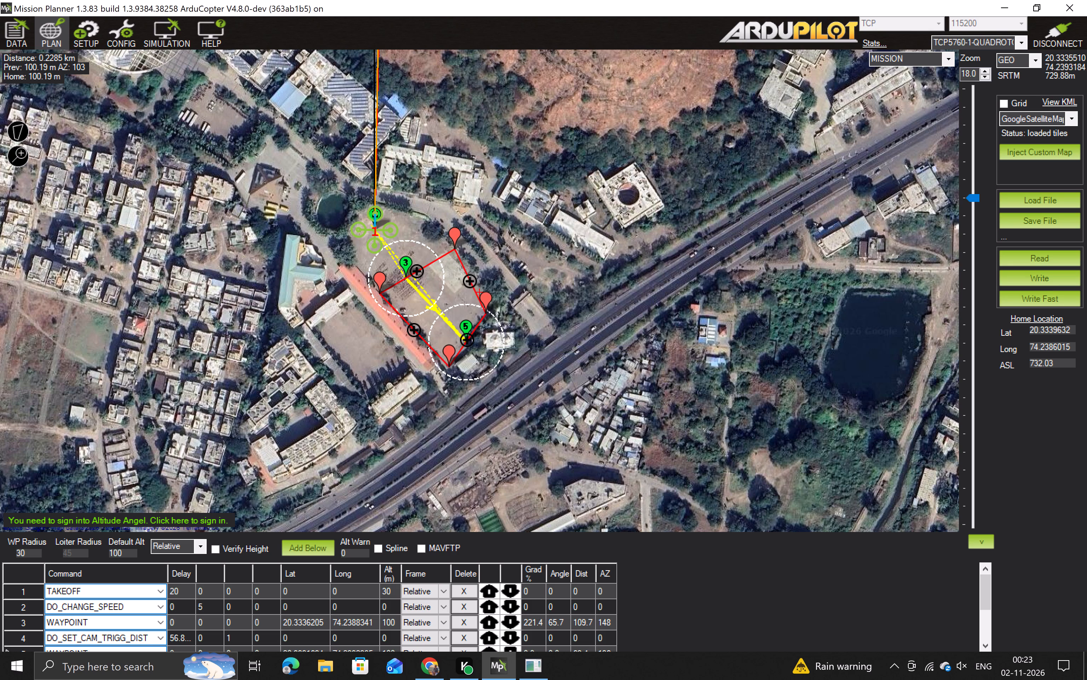
Move waypoint 5 east of the polygon, beside the white-roofed building, at about latitude 20.33327, longitude 74.23973.
scroll(488, 337, "up", 5)
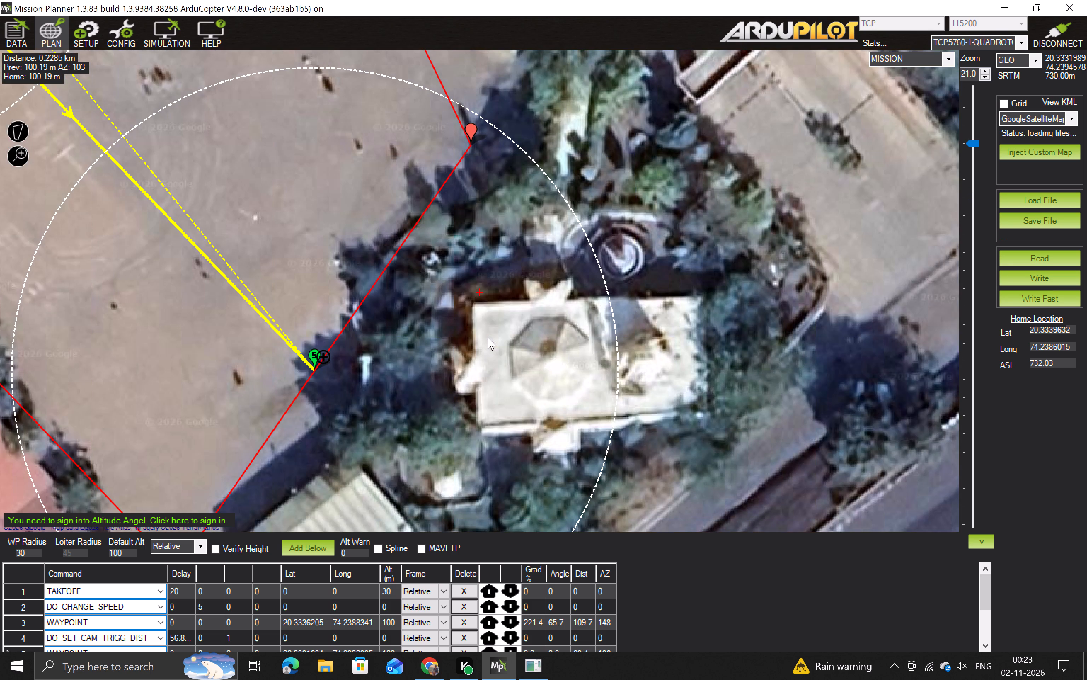
scroll(488, 337, "down", 20)
scroll(488, 338, "up", 20)
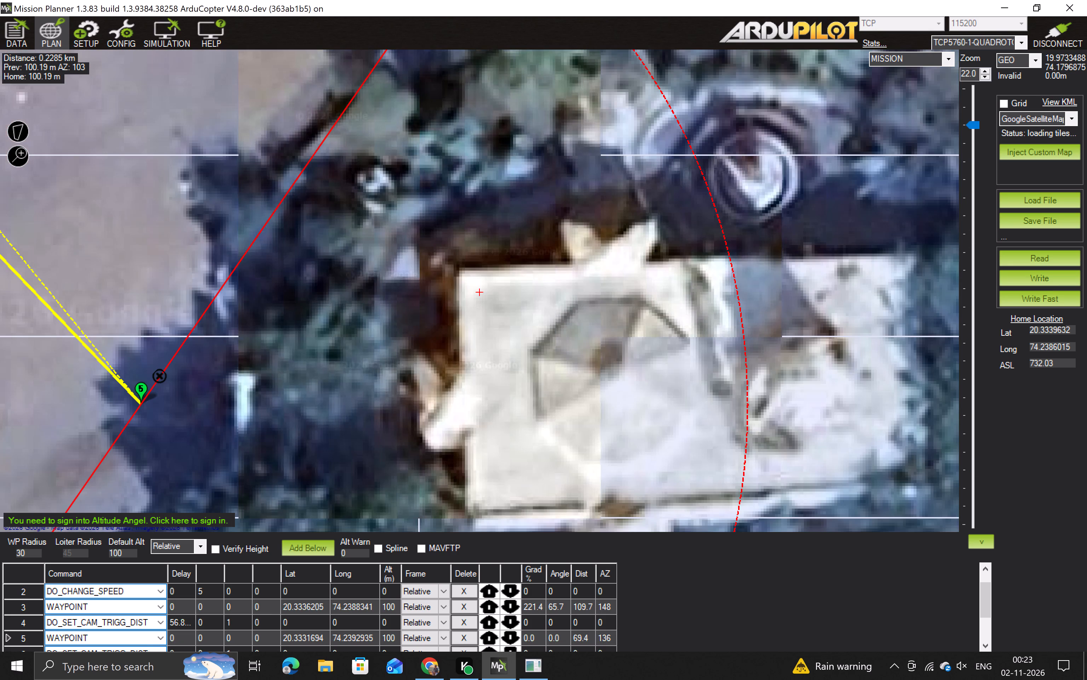
scroll(488, 338, "down", 2)
left_click_drag(488, 338, 546, 369)
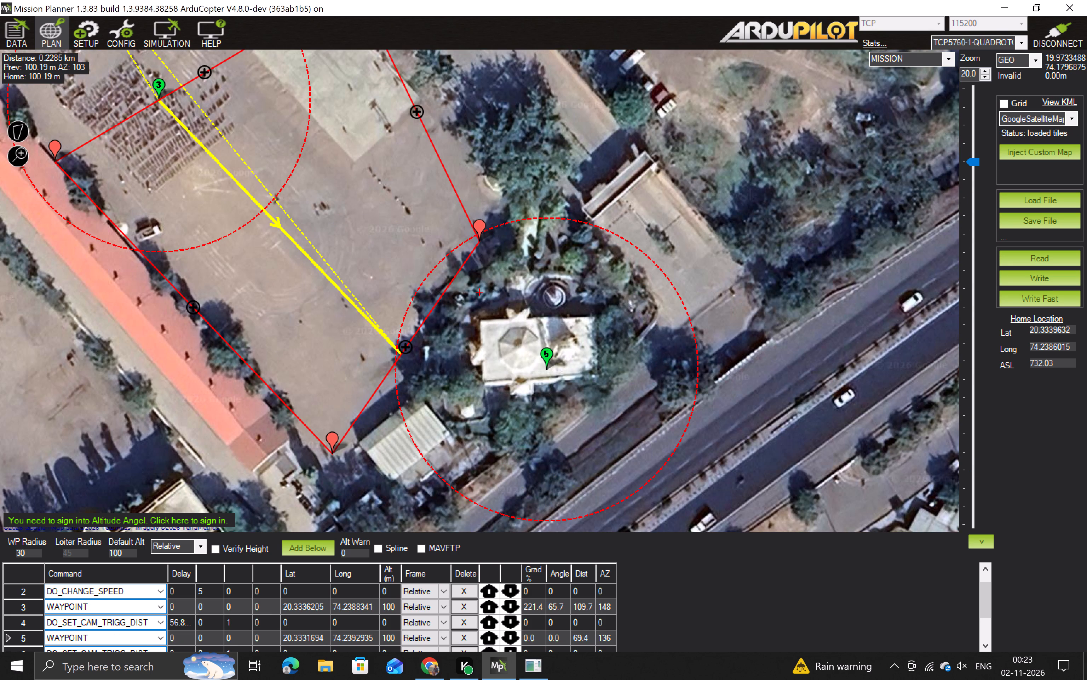
left_click_drag(546, 369, 546, 369)
left_click_drag(552, 229, 570, 235)
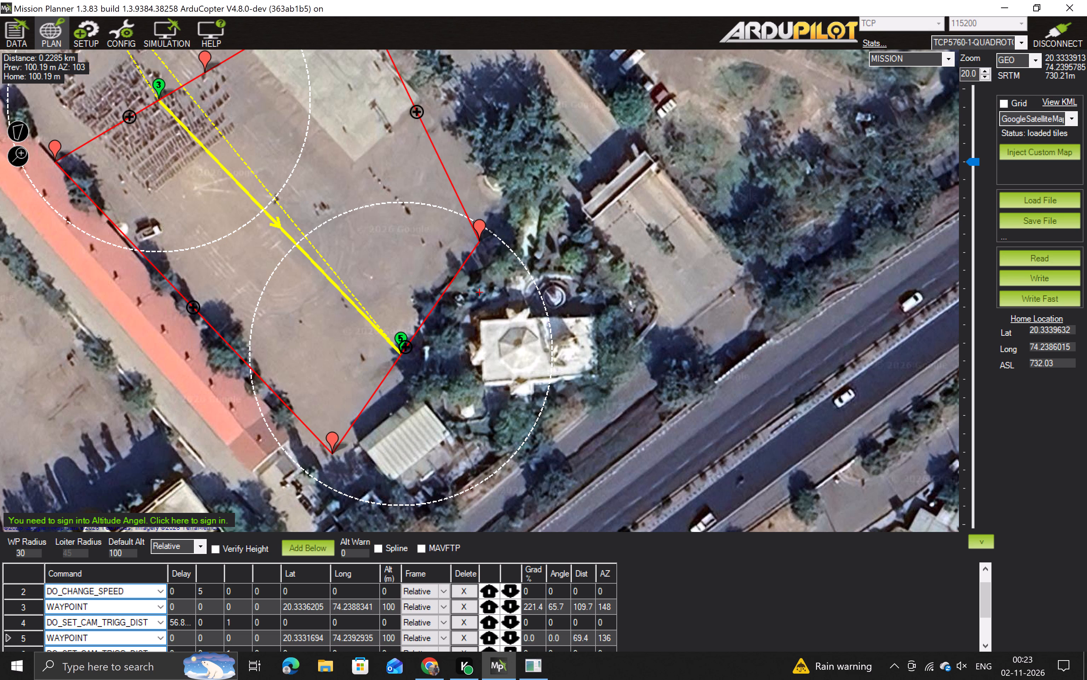
left_click_drag(570, 235, 632, 296)
left_click_drag(632, 296, 632, 318)
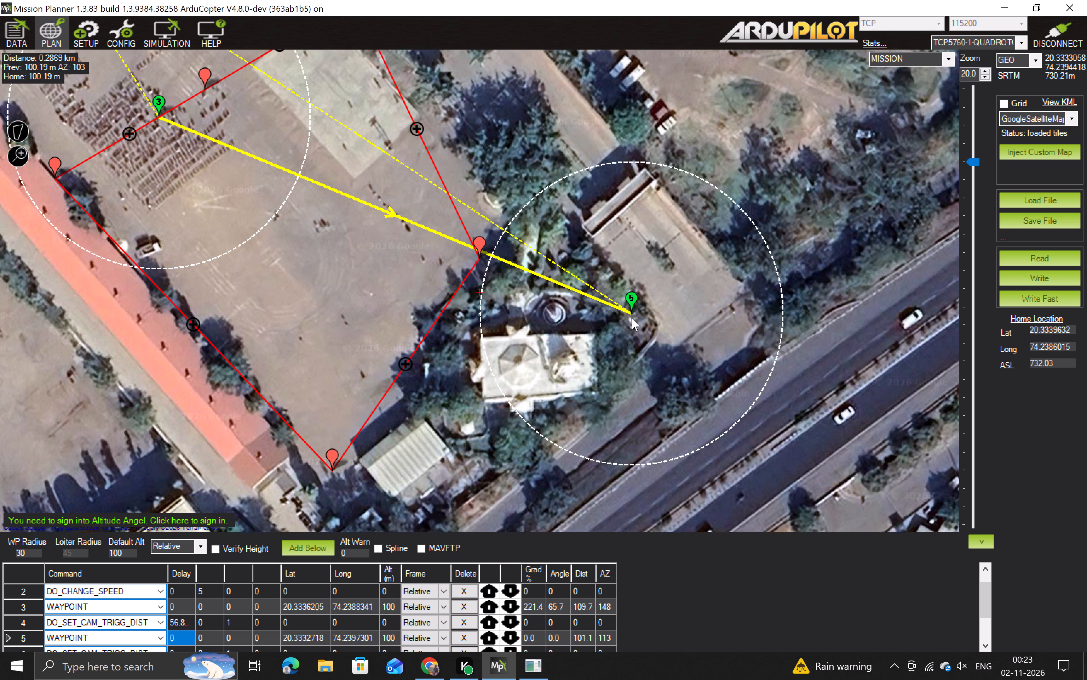
left_click_drag(632, 318, 837, 471)
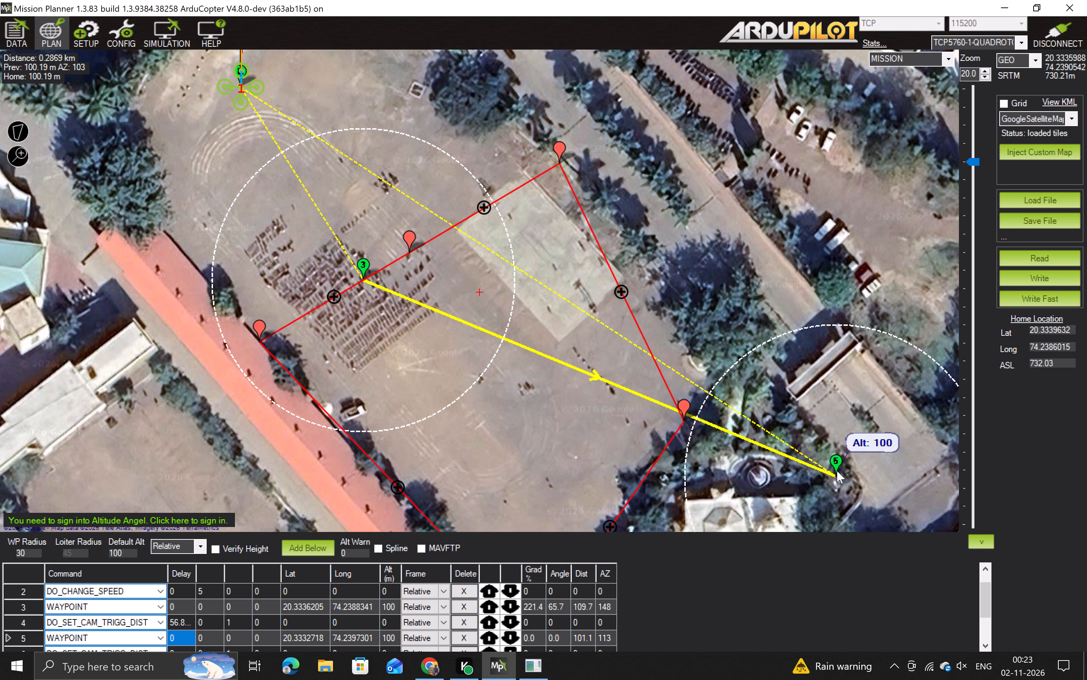
left_click_drag(837, 471, 833, 340)
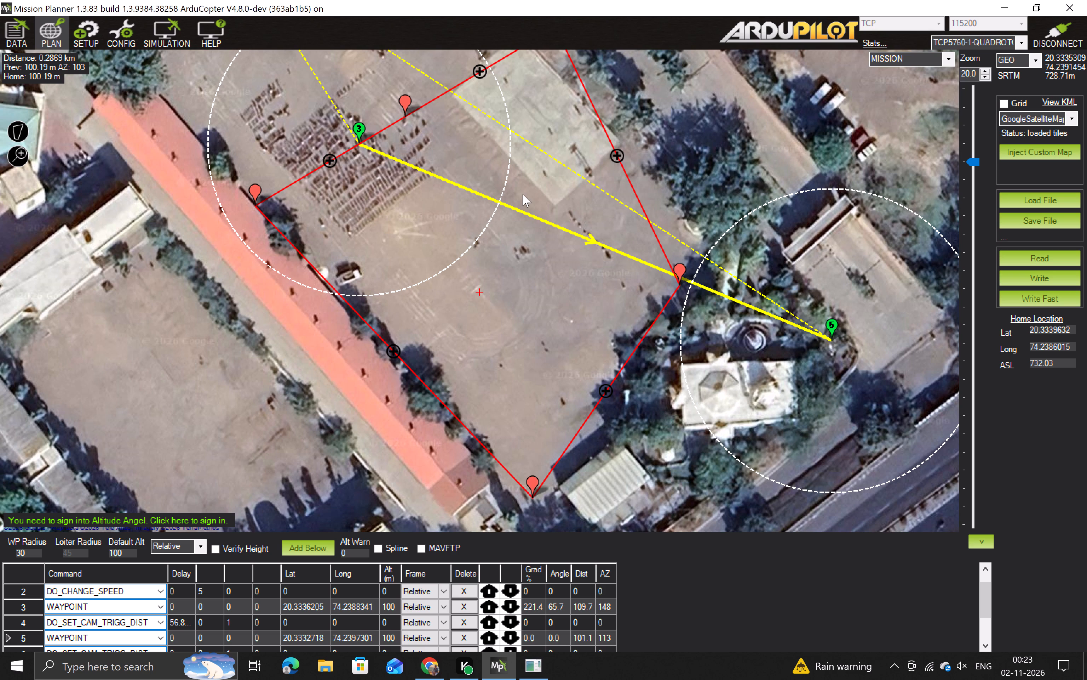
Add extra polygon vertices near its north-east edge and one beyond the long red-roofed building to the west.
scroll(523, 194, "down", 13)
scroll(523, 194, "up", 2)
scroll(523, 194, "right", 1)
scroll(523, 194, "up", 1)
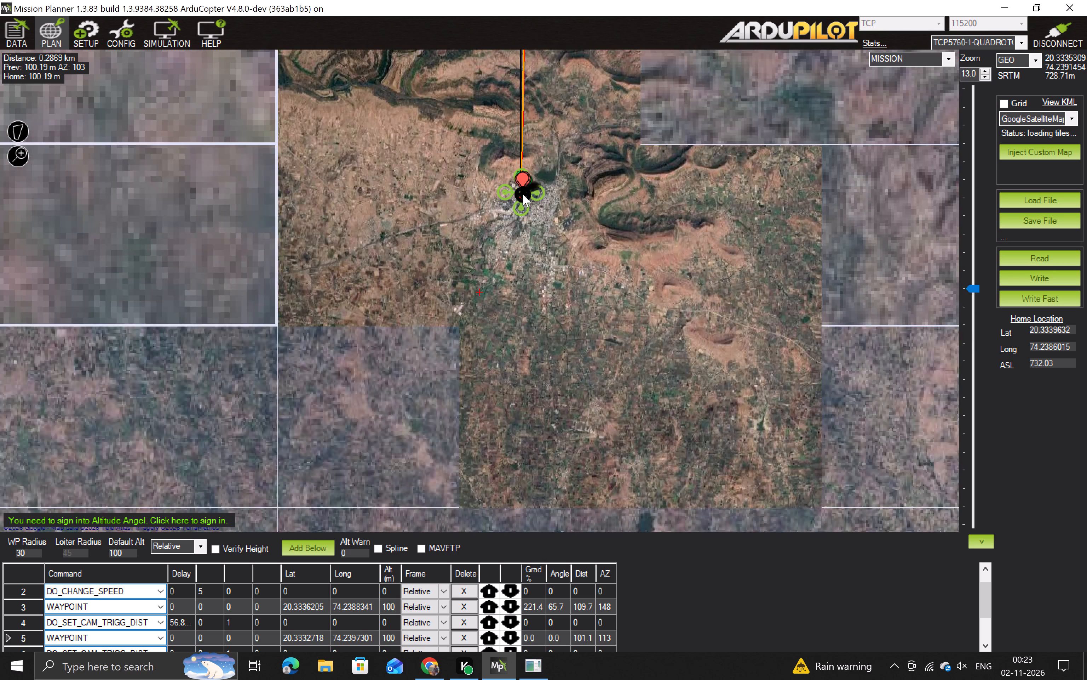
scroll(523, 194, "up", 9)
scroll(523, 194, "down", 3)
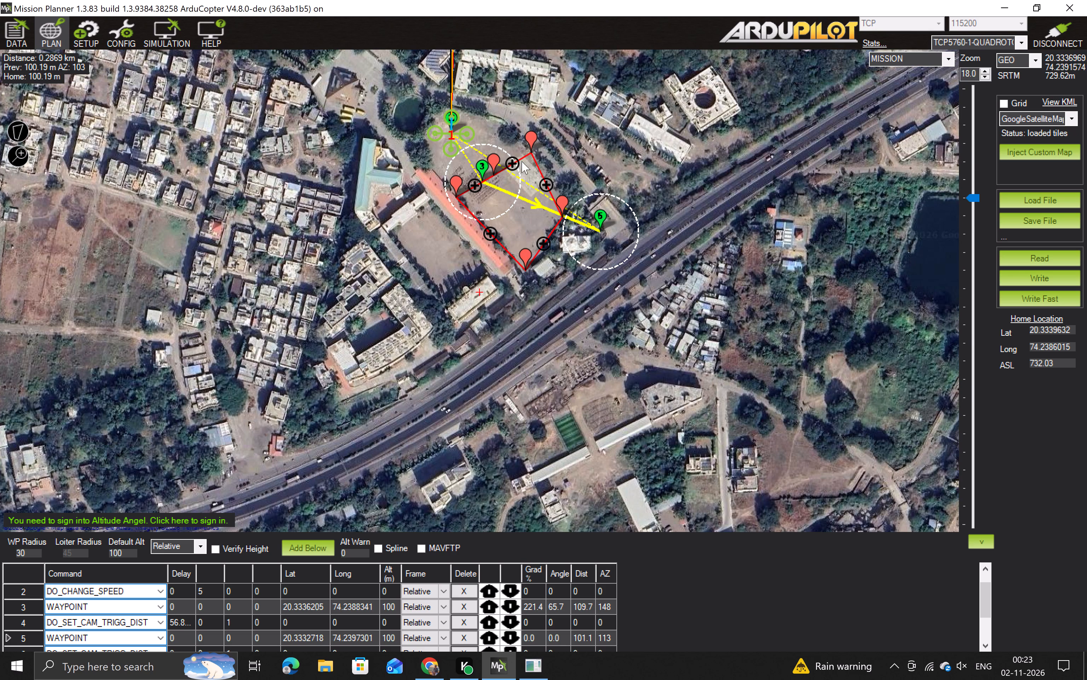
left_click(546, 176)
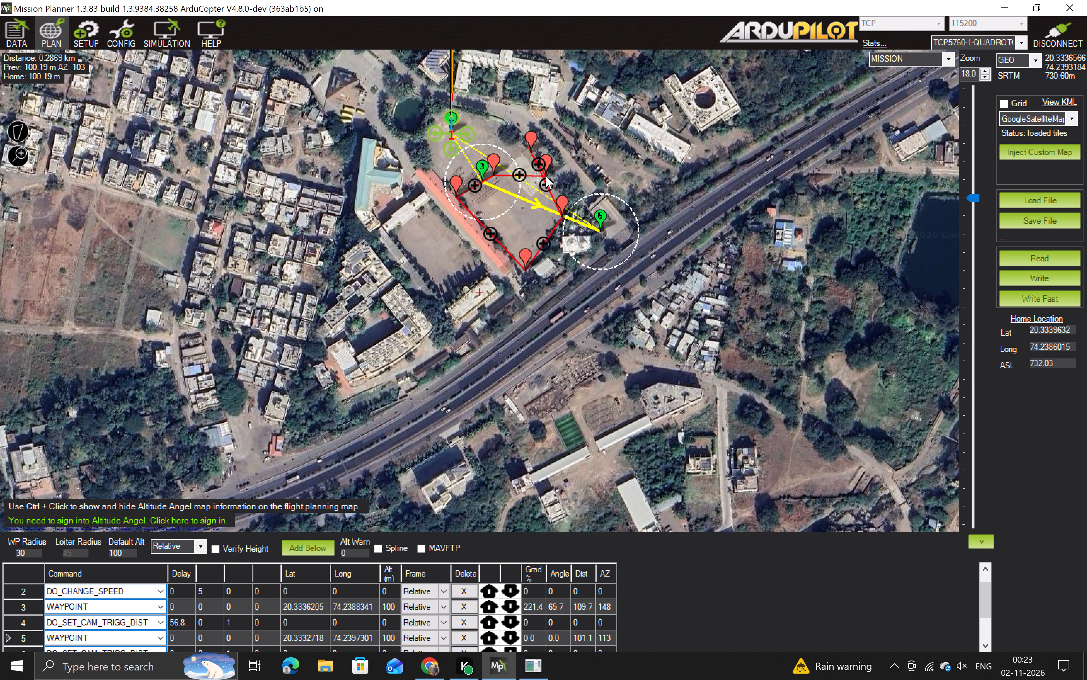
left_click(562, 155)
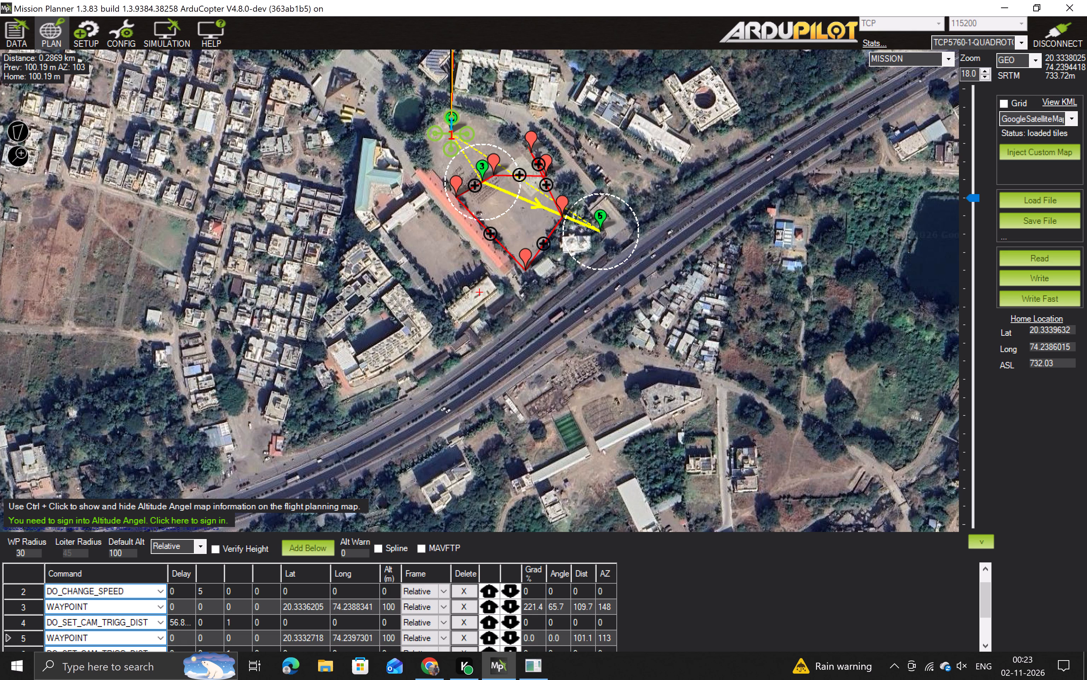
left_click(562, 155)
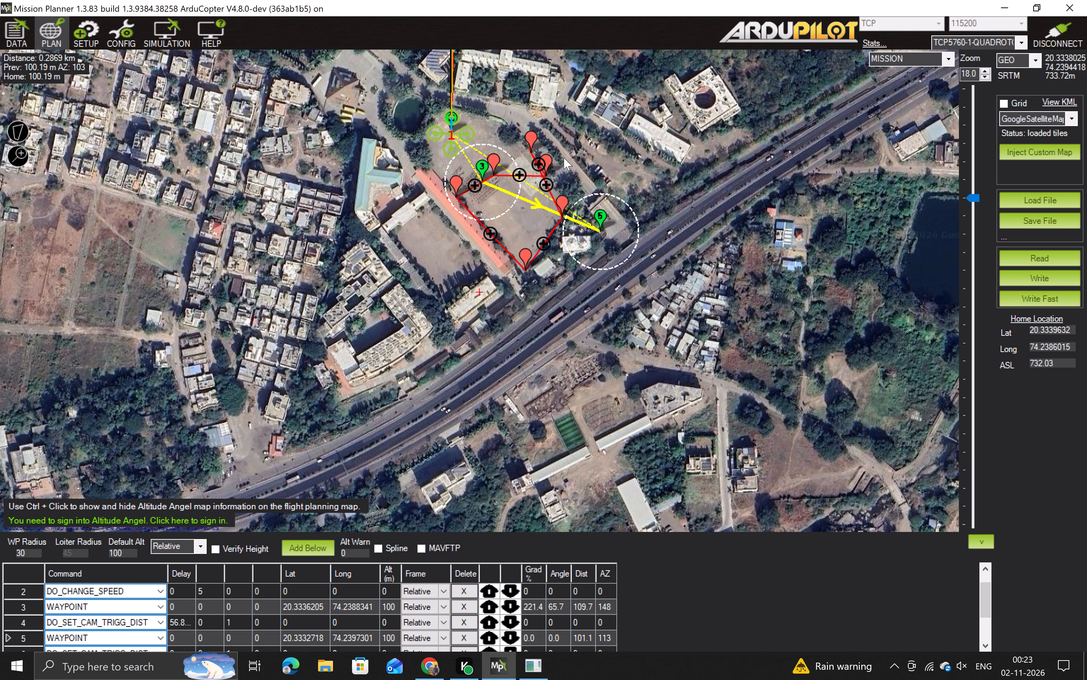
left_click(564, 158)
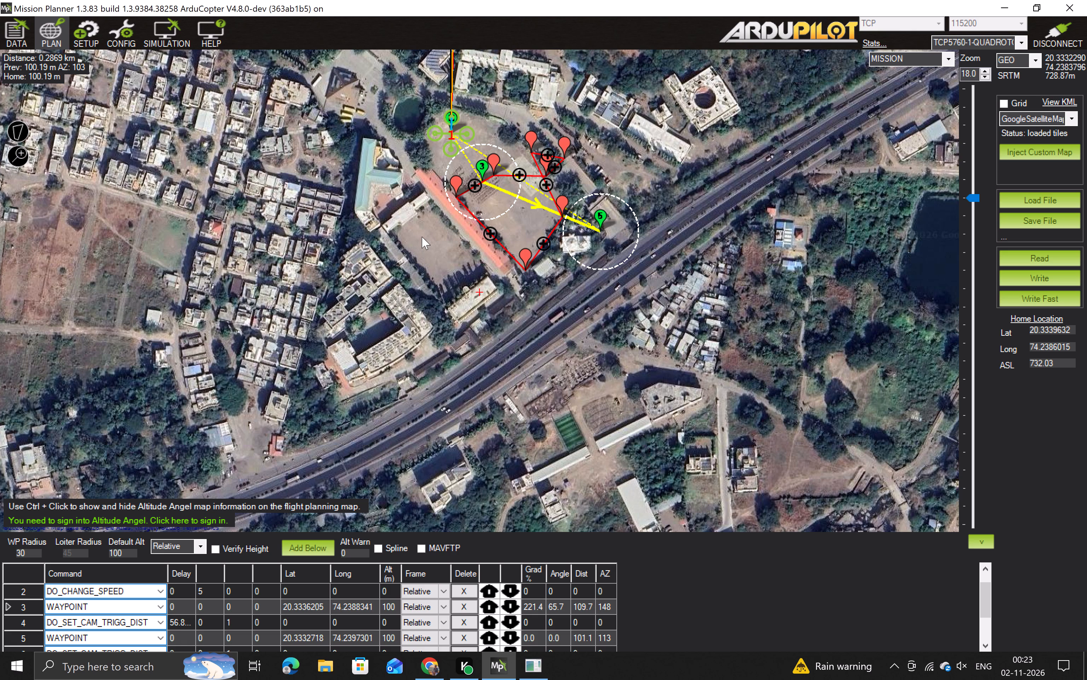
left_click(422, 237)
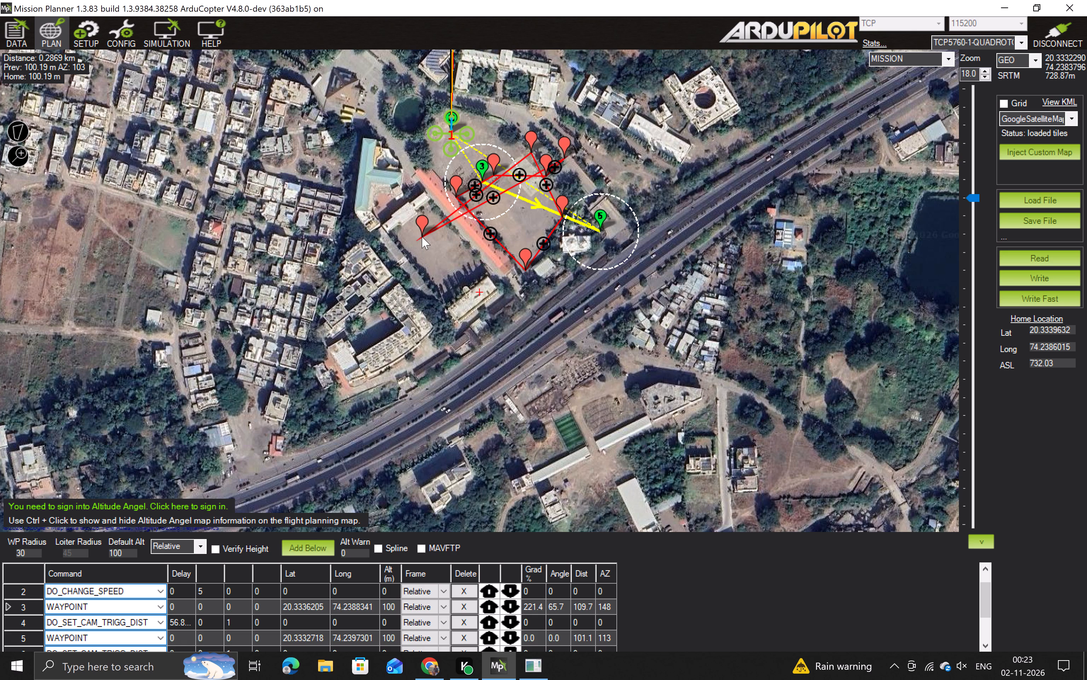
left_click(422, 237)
Clear the drawn polygon from the map, keeping the mission waypoints.
right_click(422, 237)
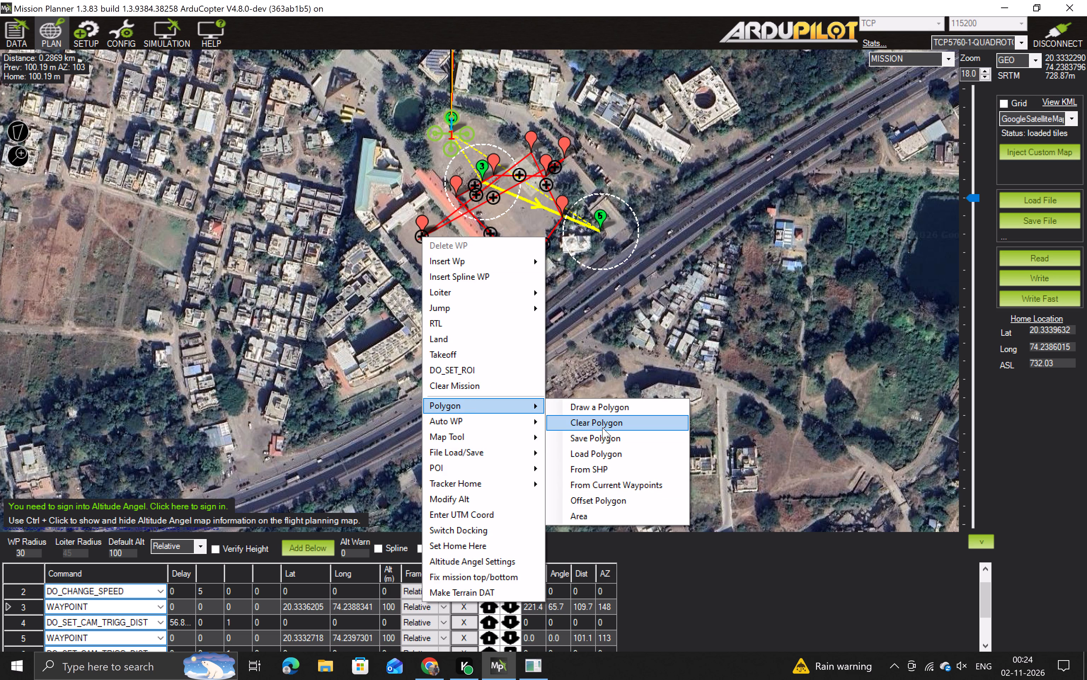
left_click(602, 427)
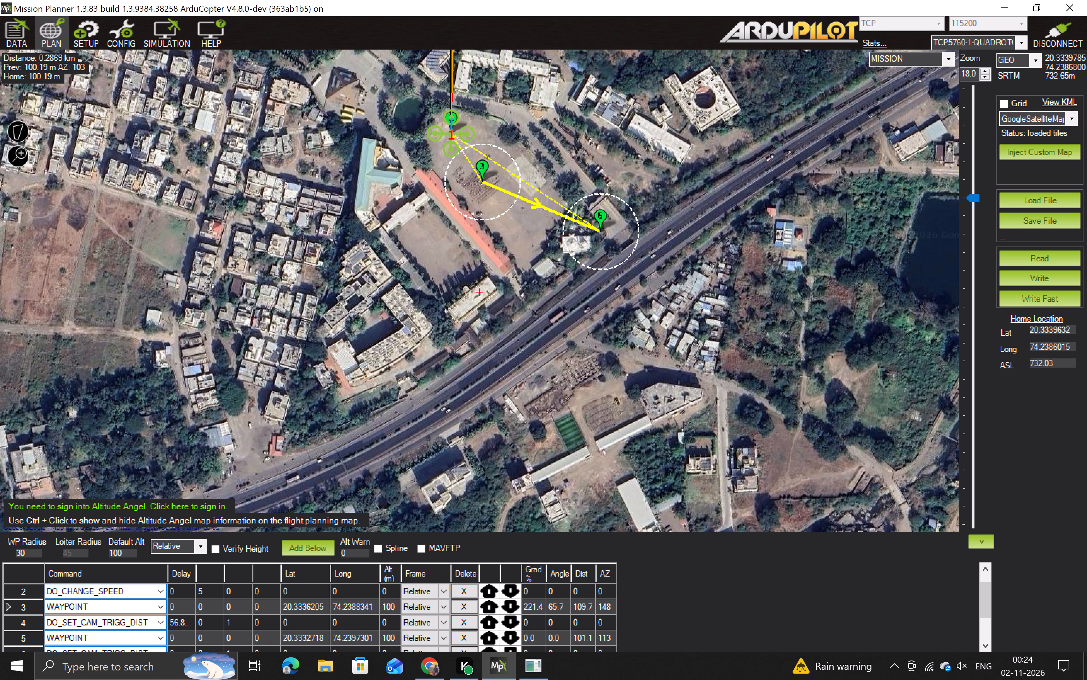
Add two mission waypoints on the open ground, one east of the quadcopter's home position and one just south of it.
left_click(496, 126)
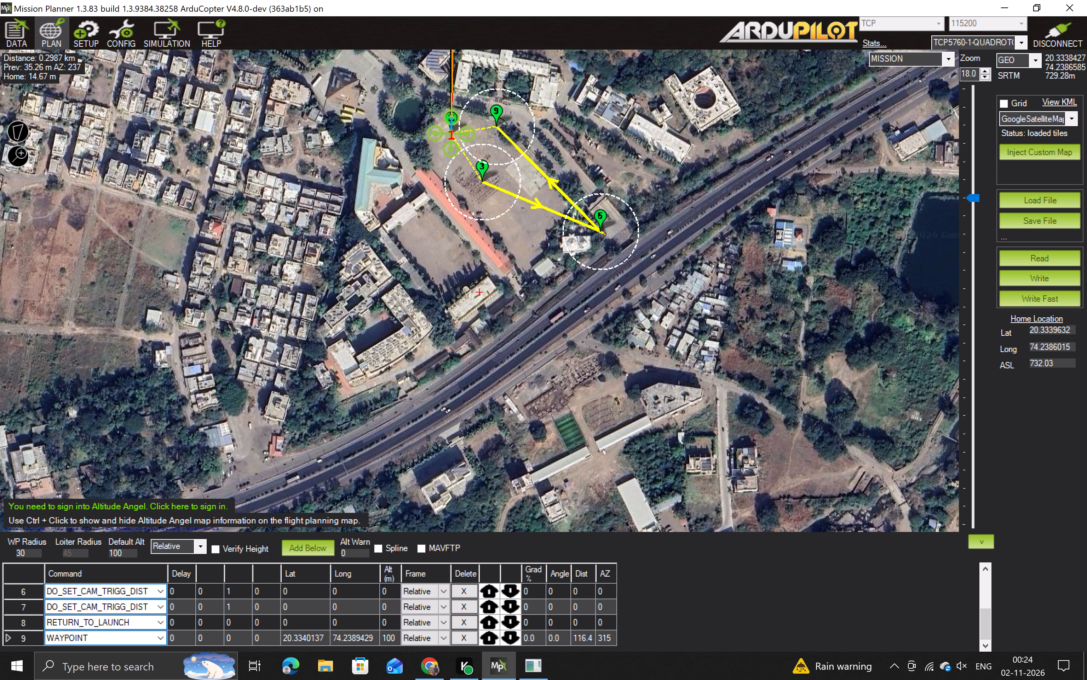
left_click(458, 151)
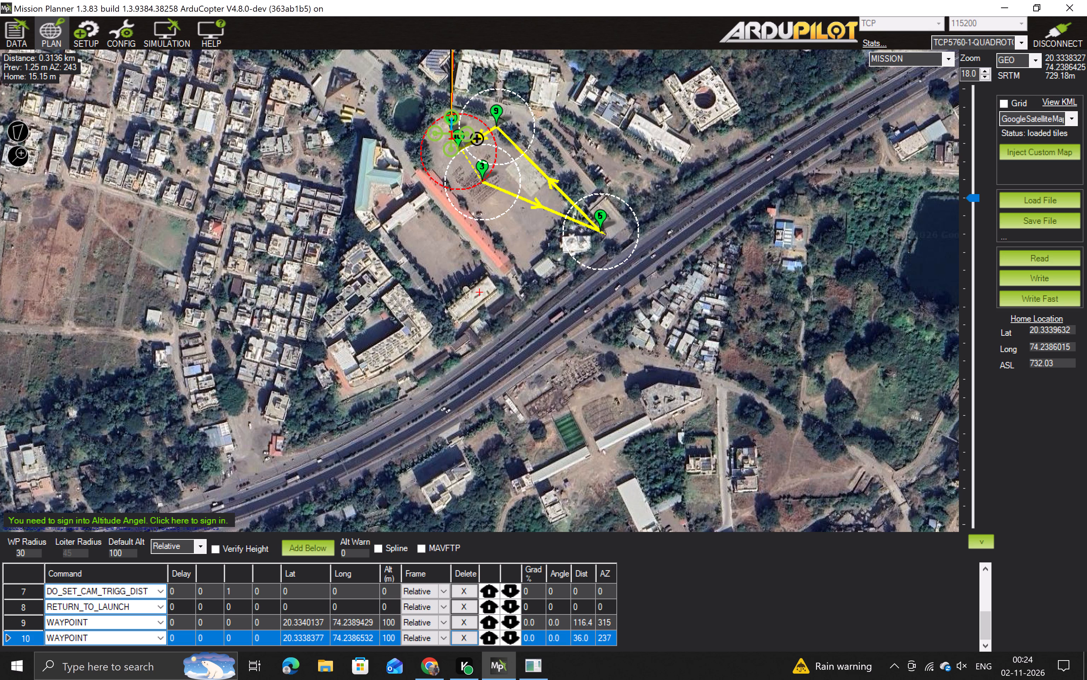
Delete the mission waypoint placed just south of the quadcopter's home position.
left_click(456, 152)
left_click(456, 152)
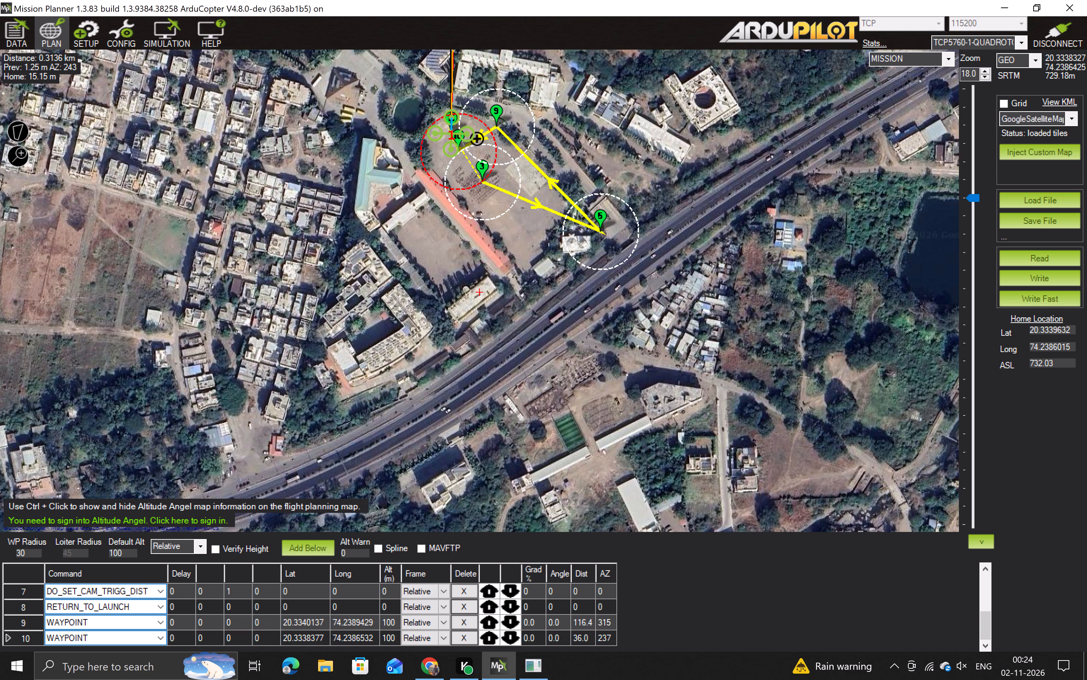
right_click(456, 152)
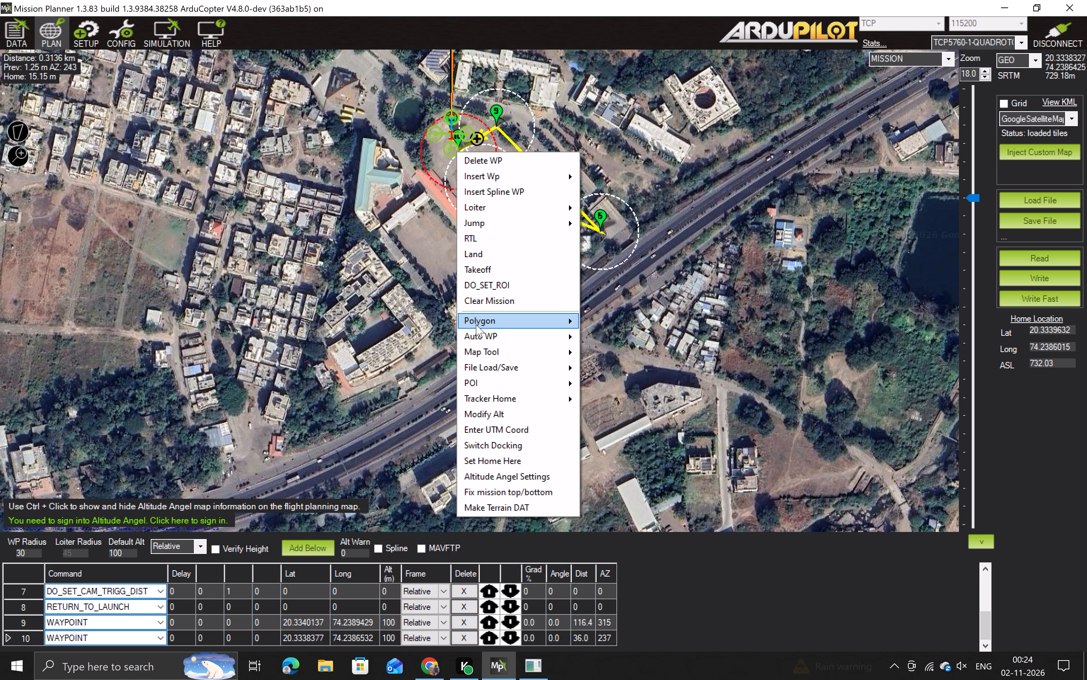
left_click(488, 163)
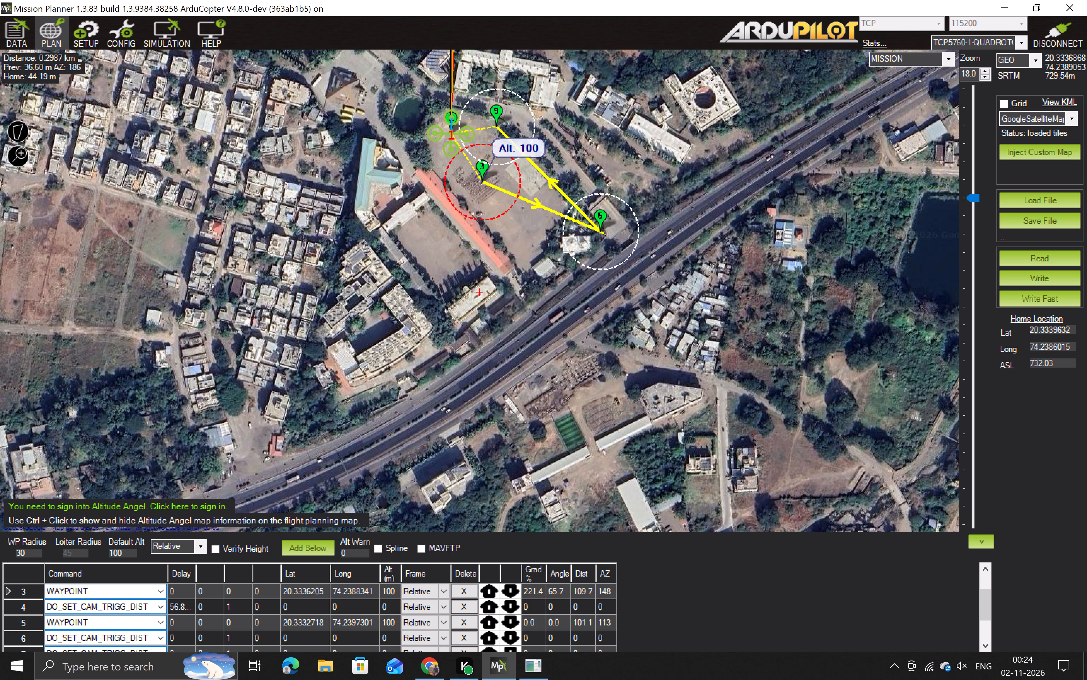
Delete all remaining commands from the mission list, leaving the mission empty.
right_click(496, 187)
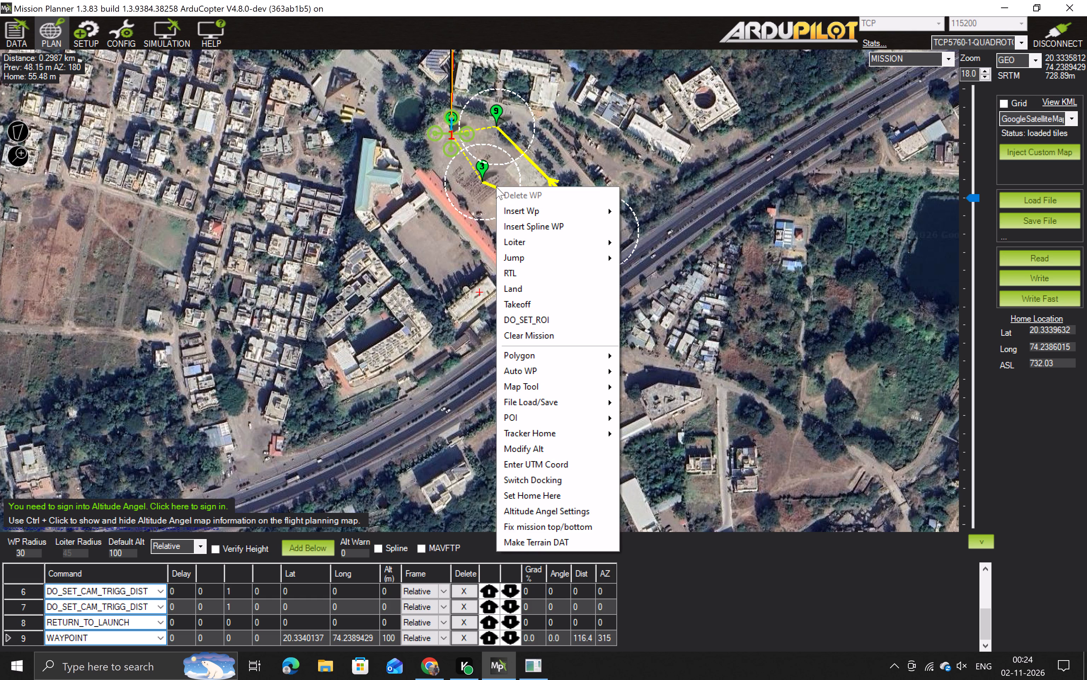
triple_click(464, 589)
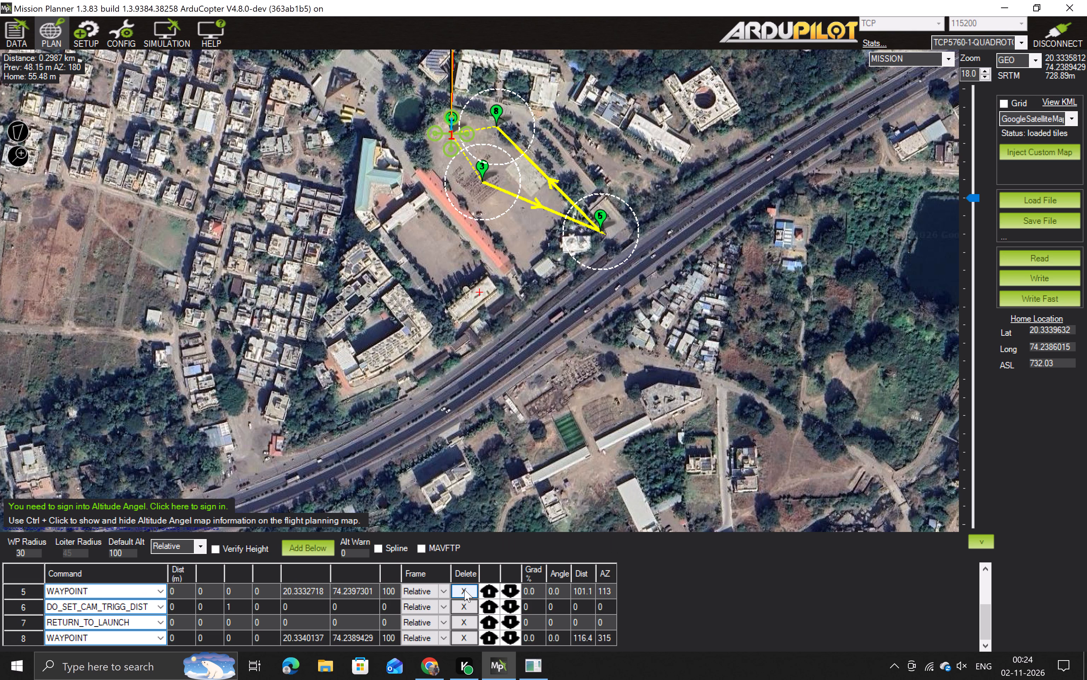
triple_click(464, 589)
triple_click(464, 589)
triple_click(464, 589)
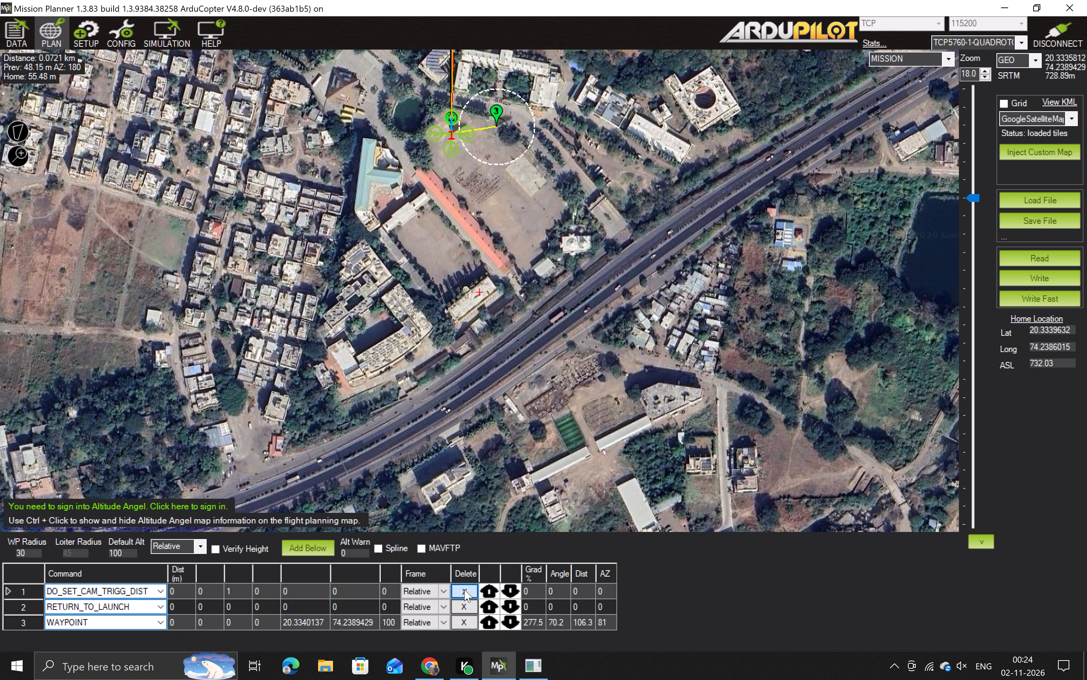
triple_click(464, 589)
left_click(464, 589)
left_click(464, 589)
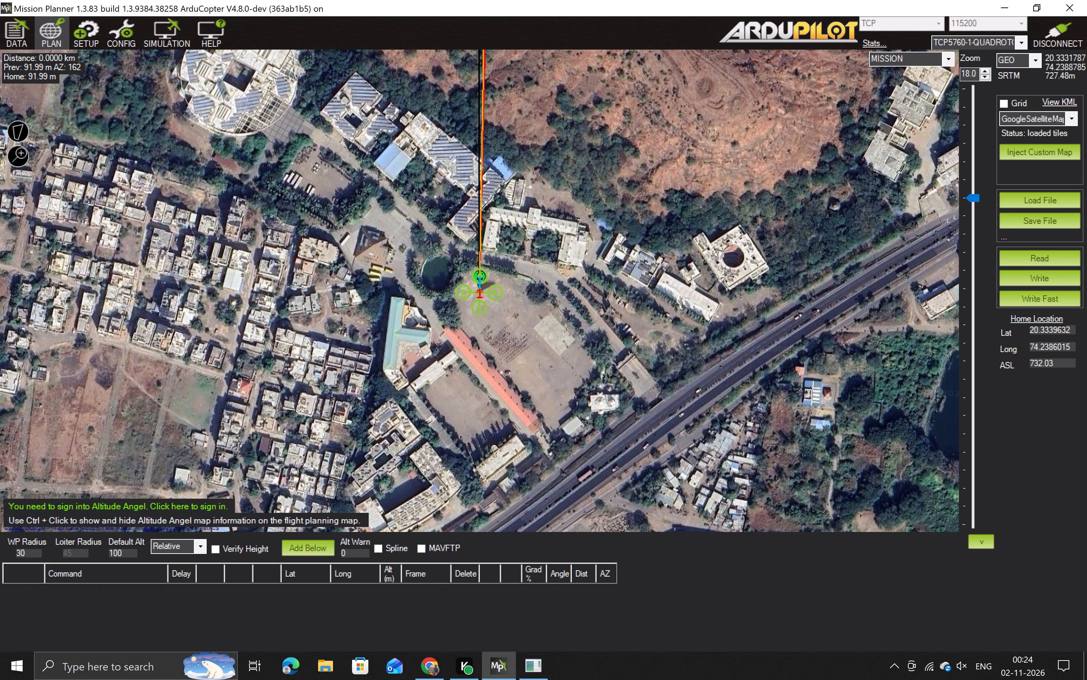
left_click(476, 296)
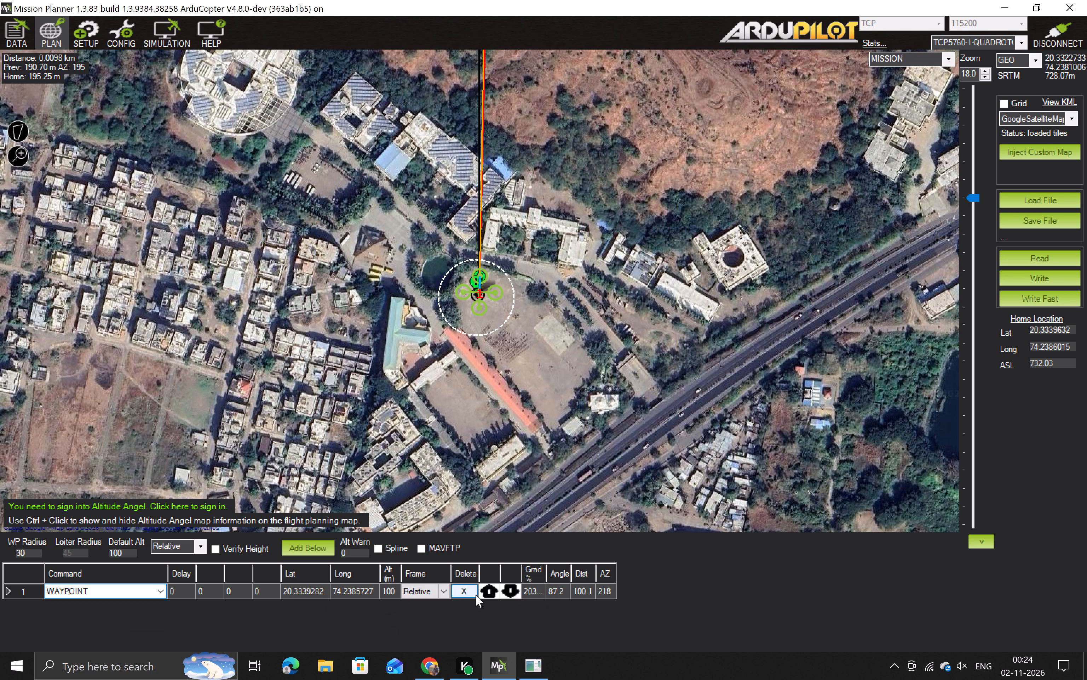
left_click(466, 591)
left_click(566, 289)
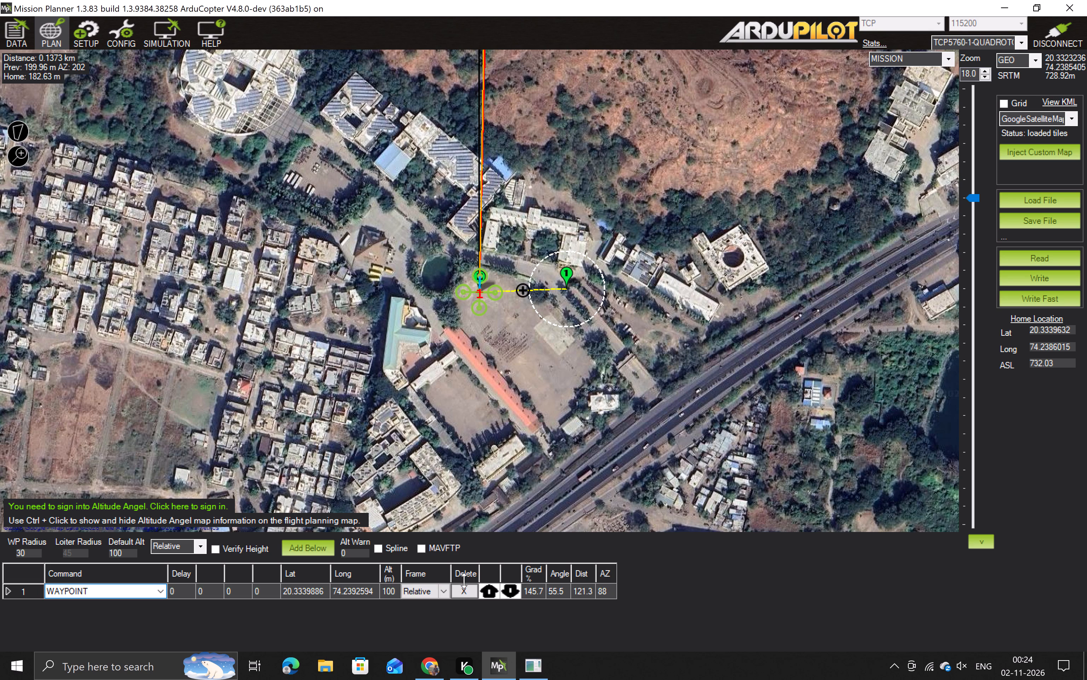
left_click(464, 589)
Draw a four-vertex polygon around the open ground southeast of home, between the long red-roofed building and the tree-lined road.
right_click(537, 275)
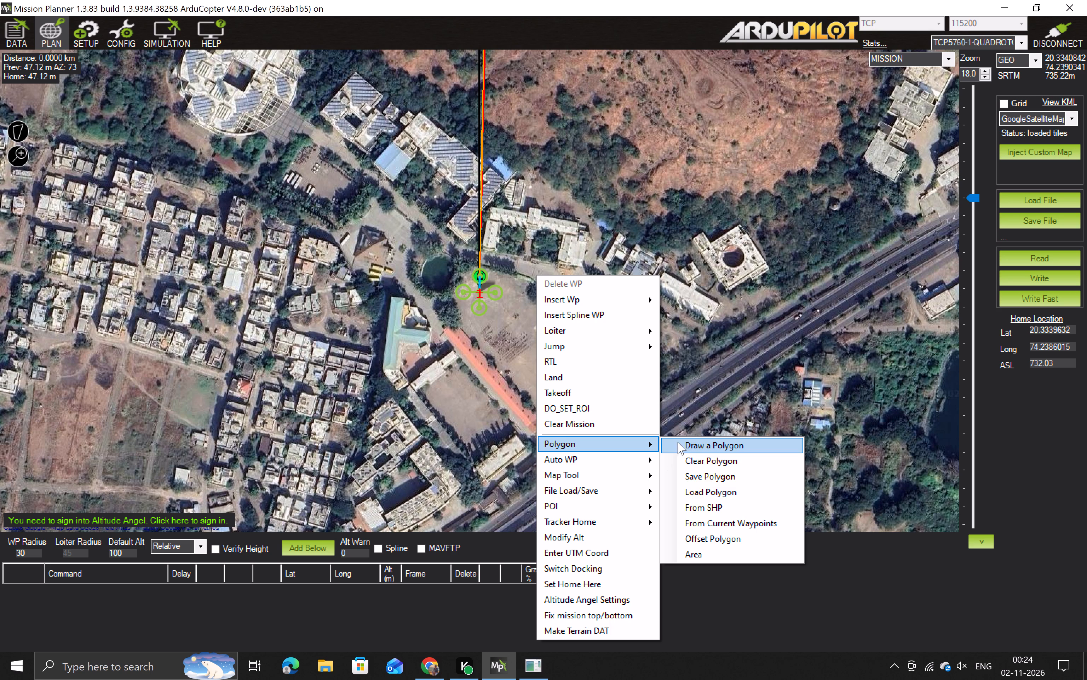
left_click(696, 446)
left_click(531, 287)
left_click(597, 355)
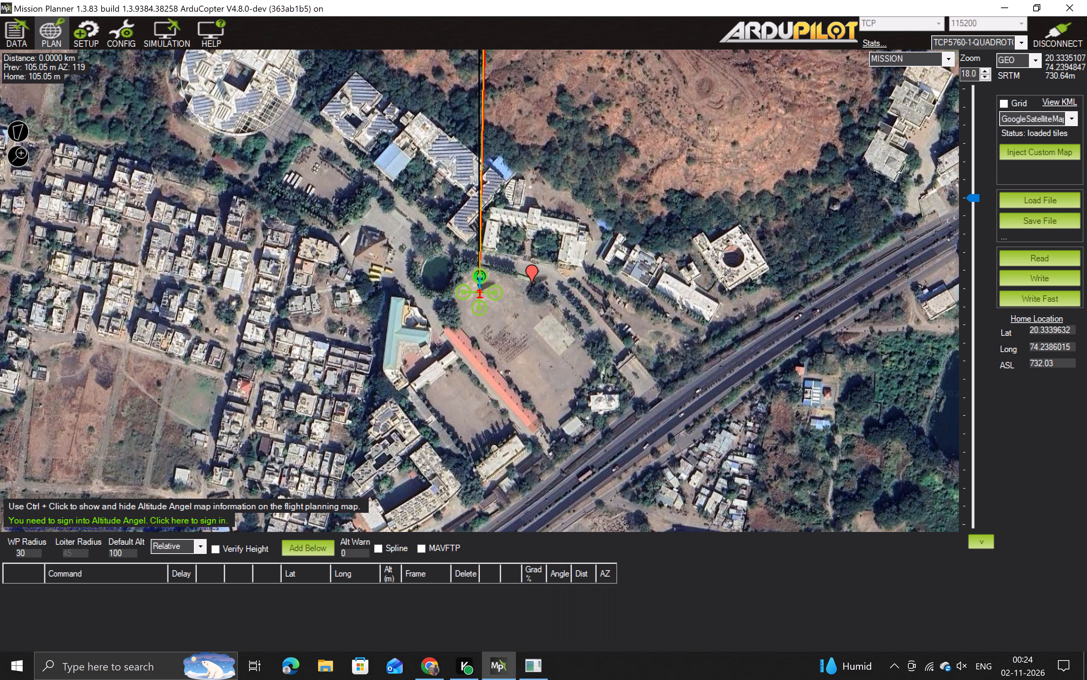
left_click(549, 415)
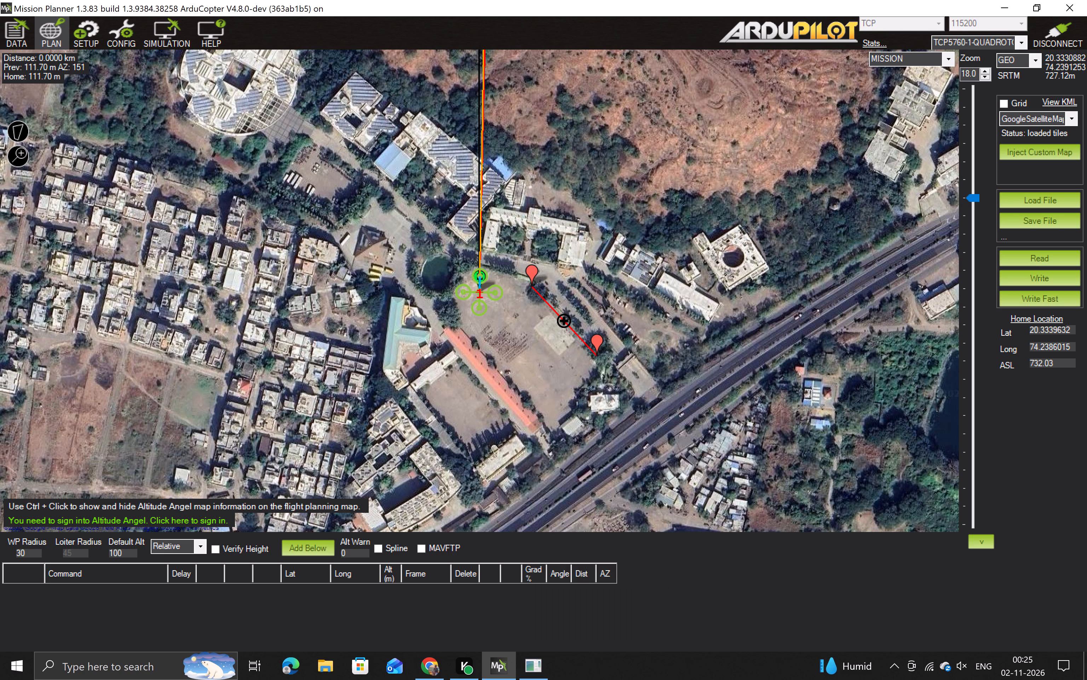
left_click(470, 328)
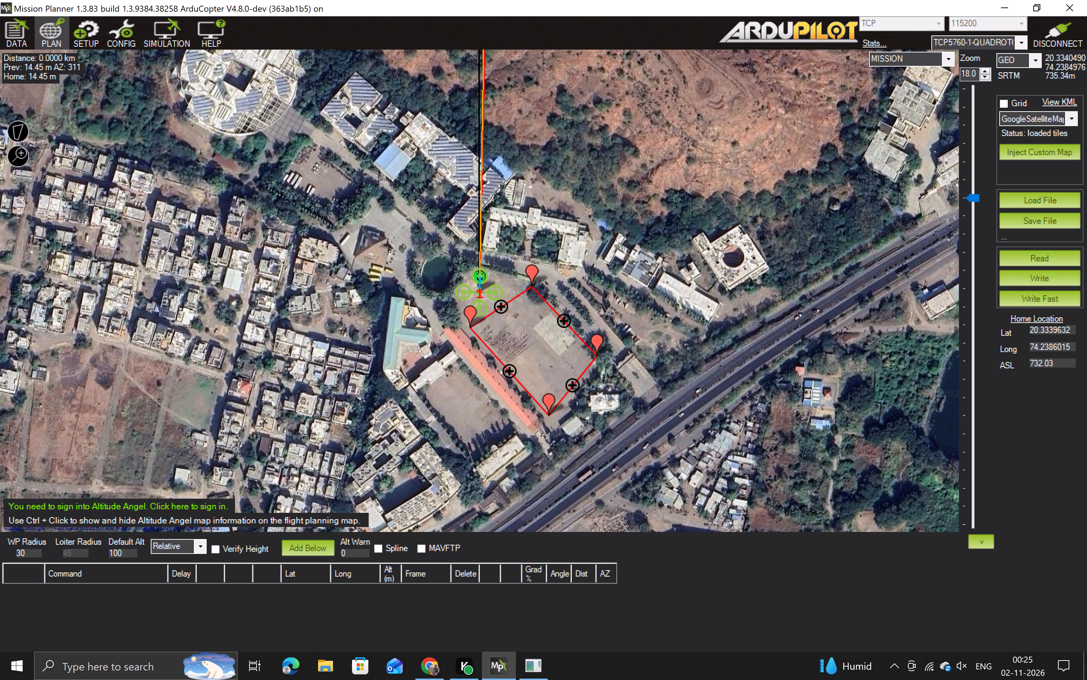
left_click(465, 276)
left_click(465, 274)
left_click(531, 273)
left_click(531, 273)
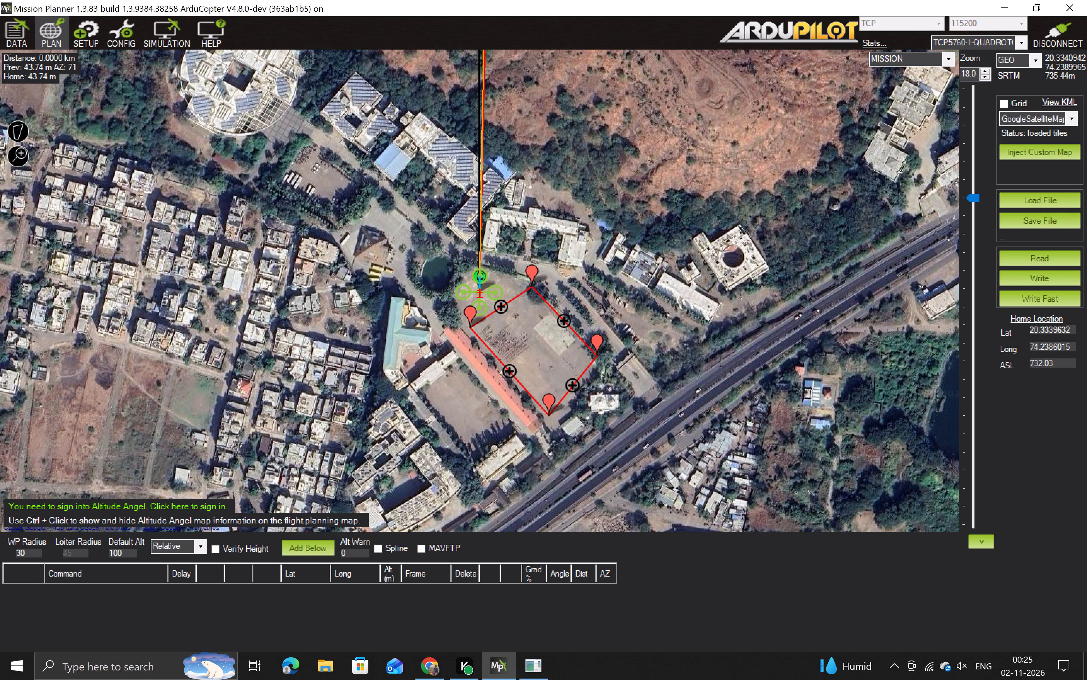
Start a Survey (Grid) auto-waypoint plan for the drawn polygon.
right_click(531, 273)
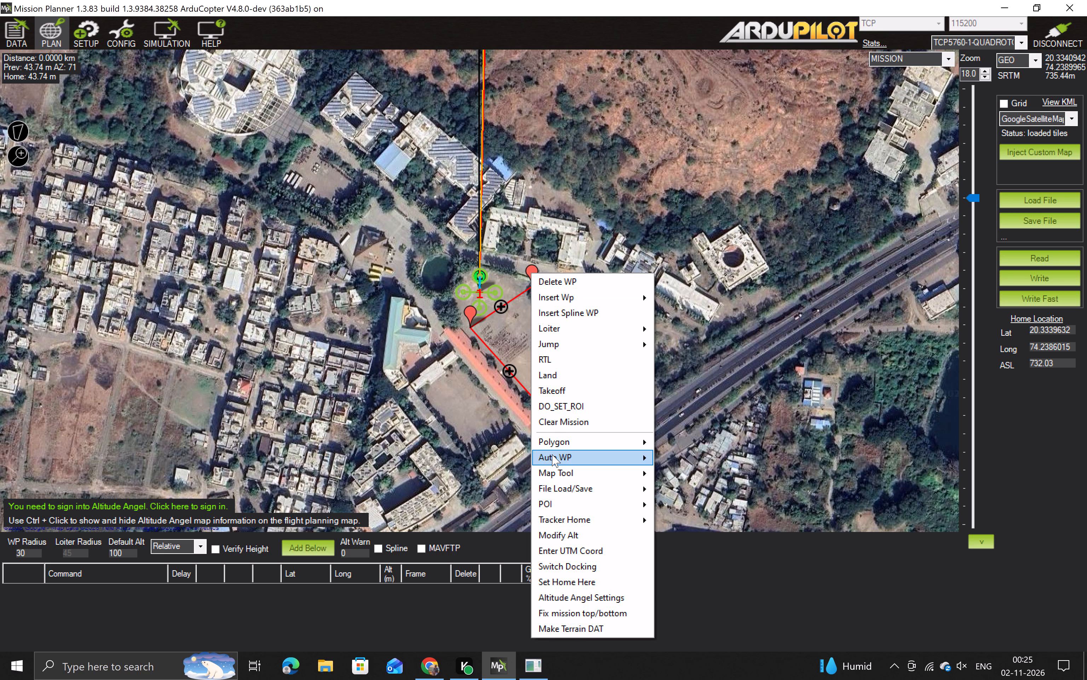
left_click(552, 454)
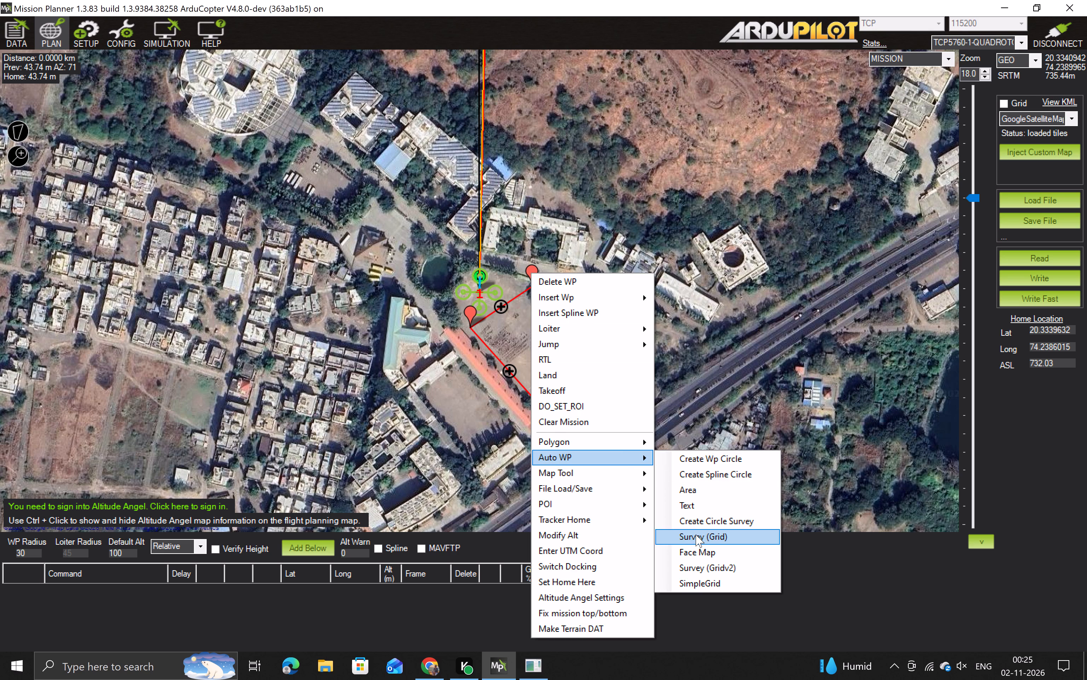
left_click(696, 534)
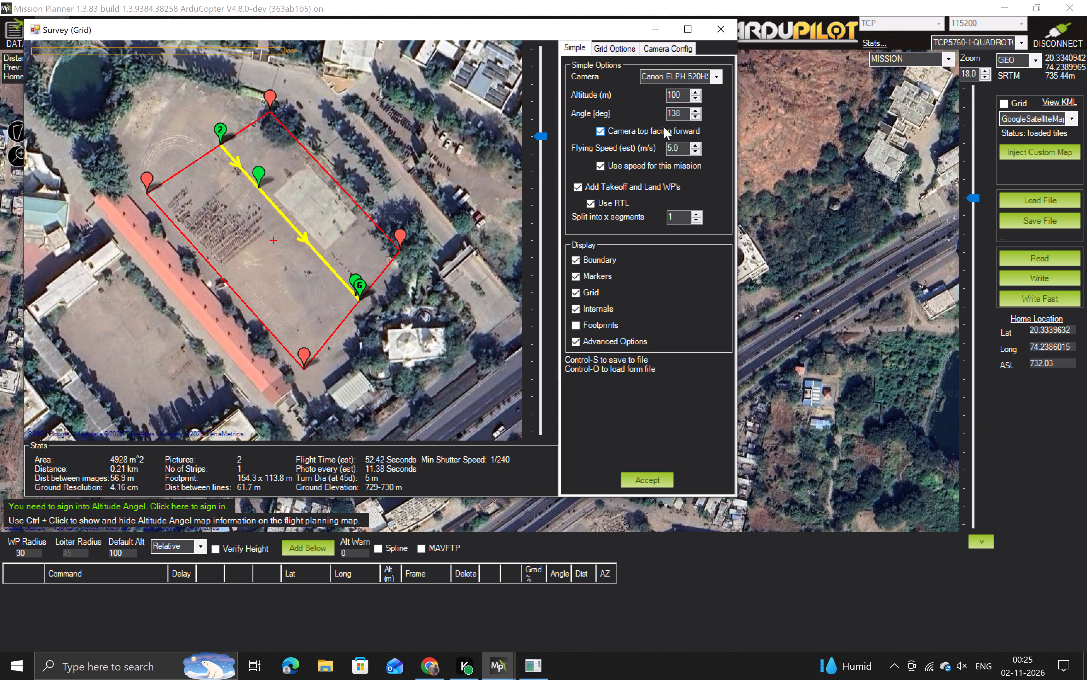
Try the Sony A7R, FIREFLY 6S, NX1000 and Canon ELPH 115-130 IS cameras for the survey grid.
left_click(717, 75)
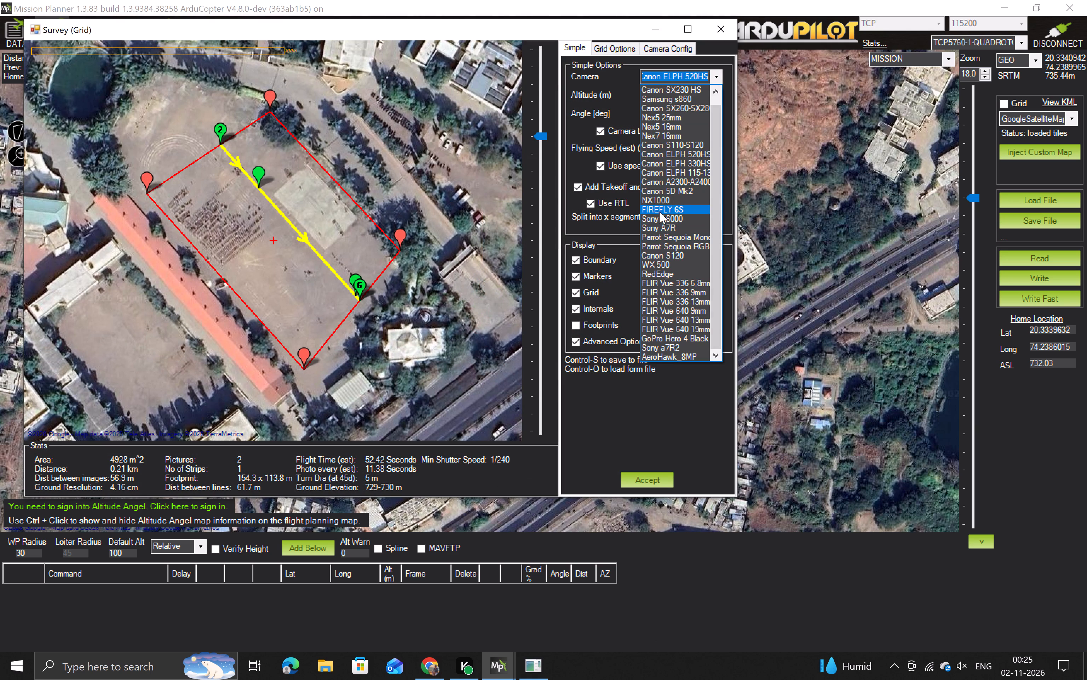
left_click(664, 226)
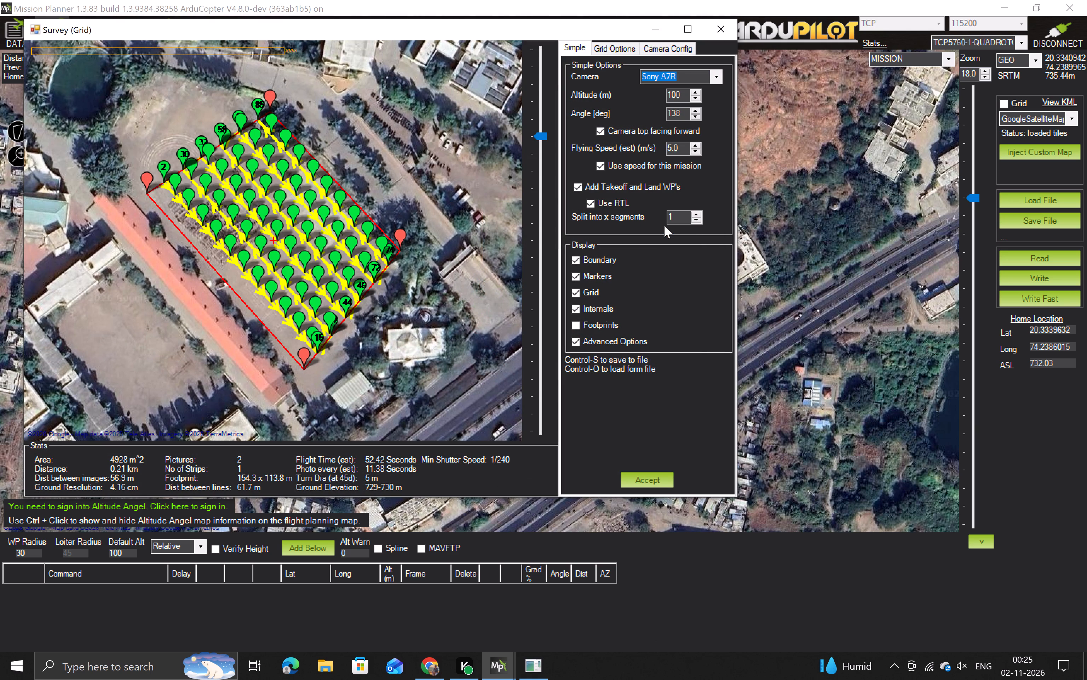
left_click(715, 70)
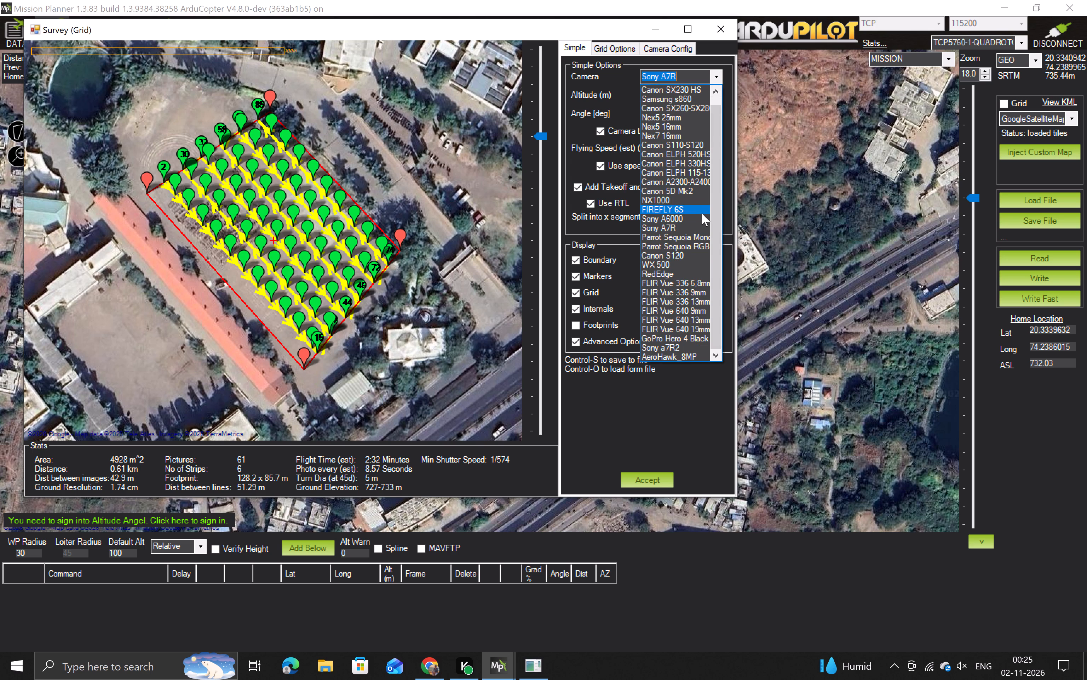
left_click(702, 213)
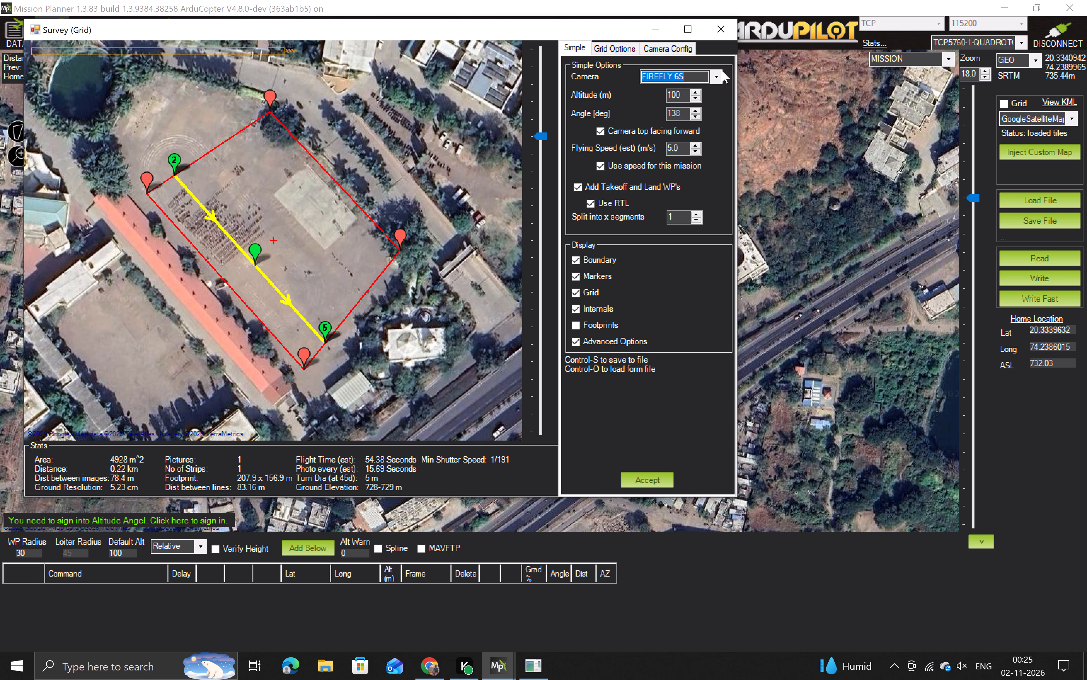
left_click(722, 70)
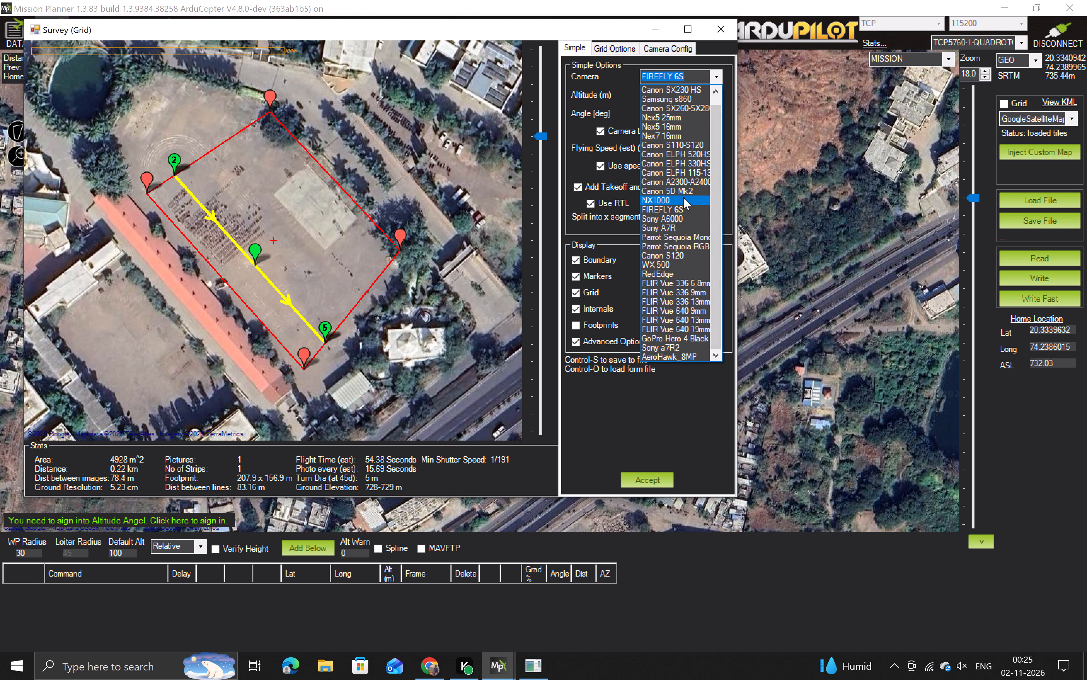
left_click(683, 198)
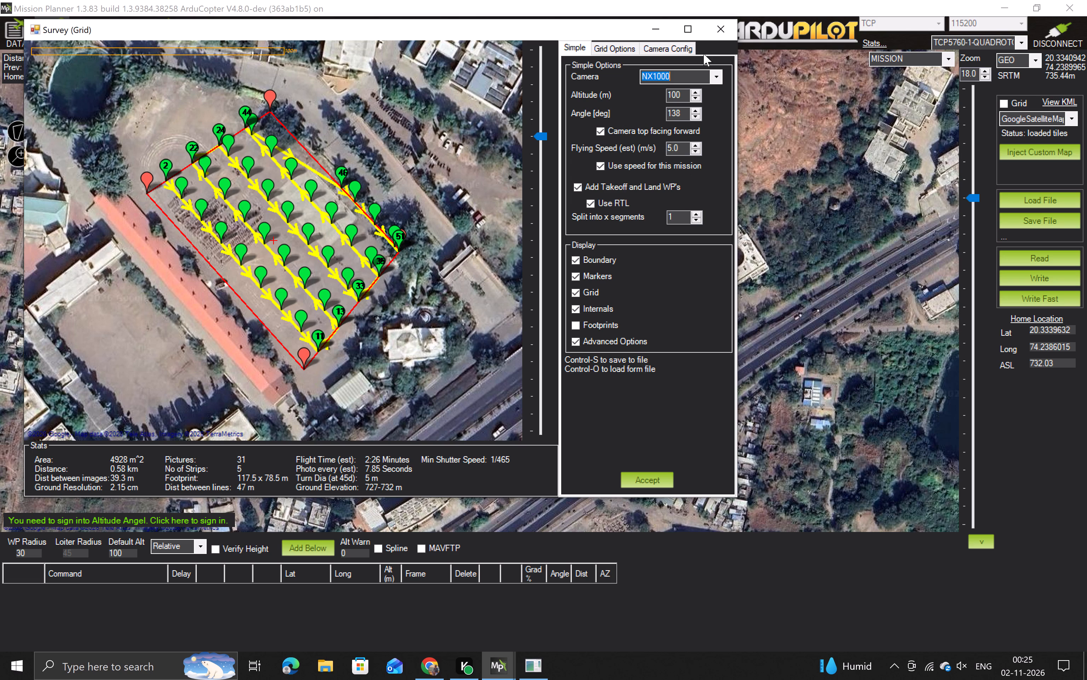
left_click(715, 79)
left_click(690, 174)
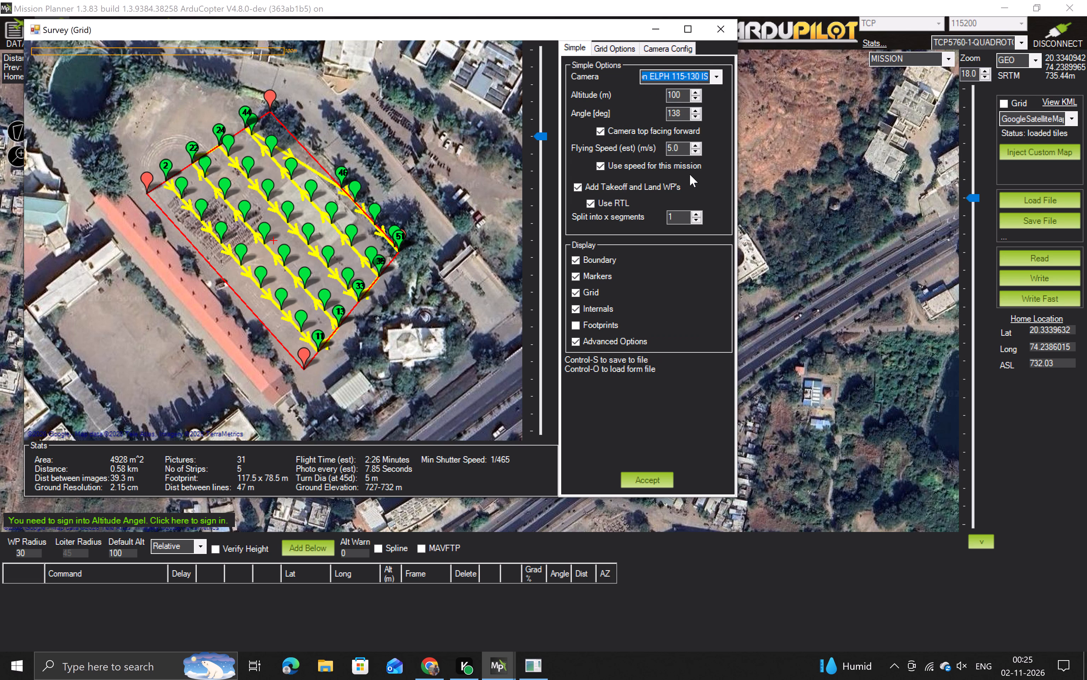
Set the survey camera to Nex5 16mm and generate the grid mission.
left_click(715, 78)
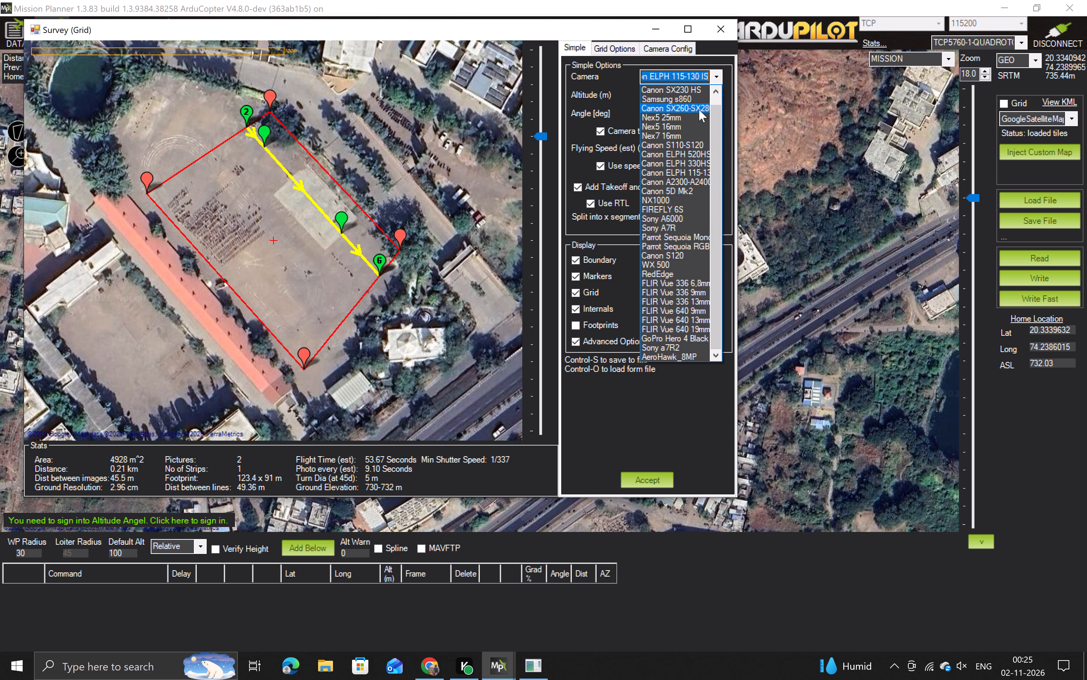
left_click(693, 123)
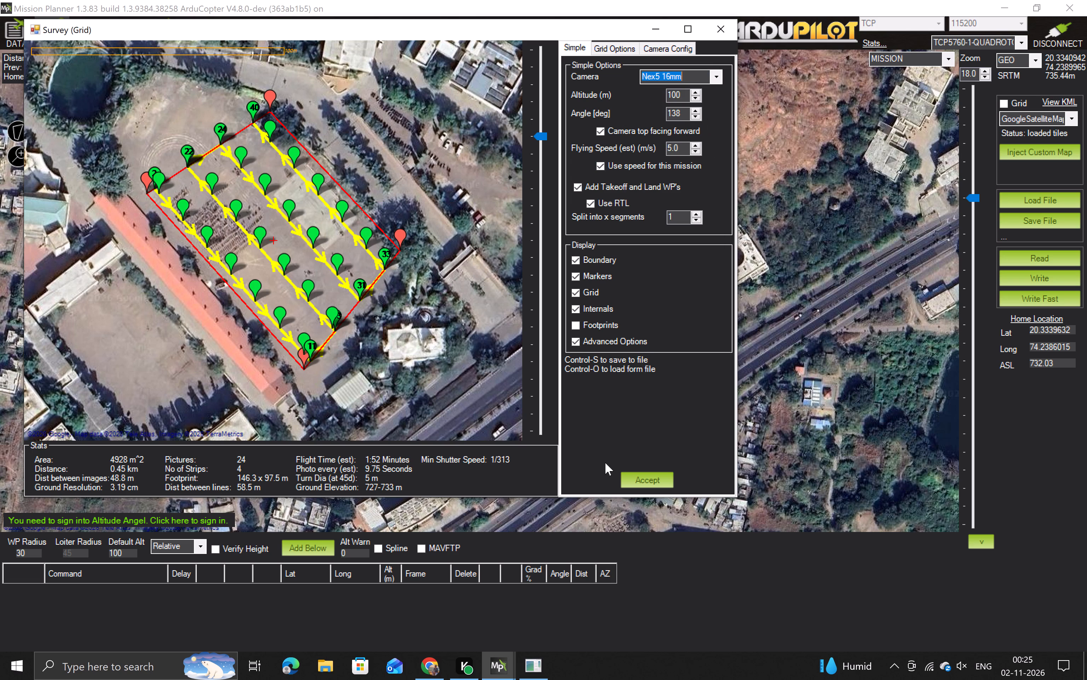
left_click(643, 483)
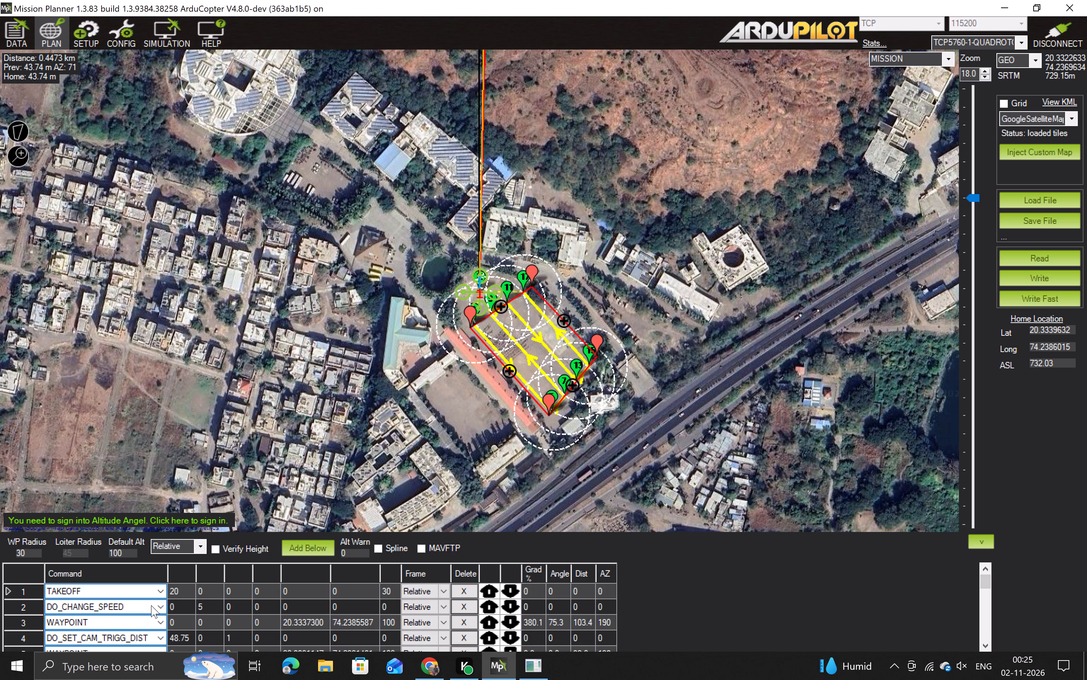
Write the generated survey mission to the simulated quadcopter.
scroll(151, 605, "up", 6)
scroll(140, 628, "down", 17)
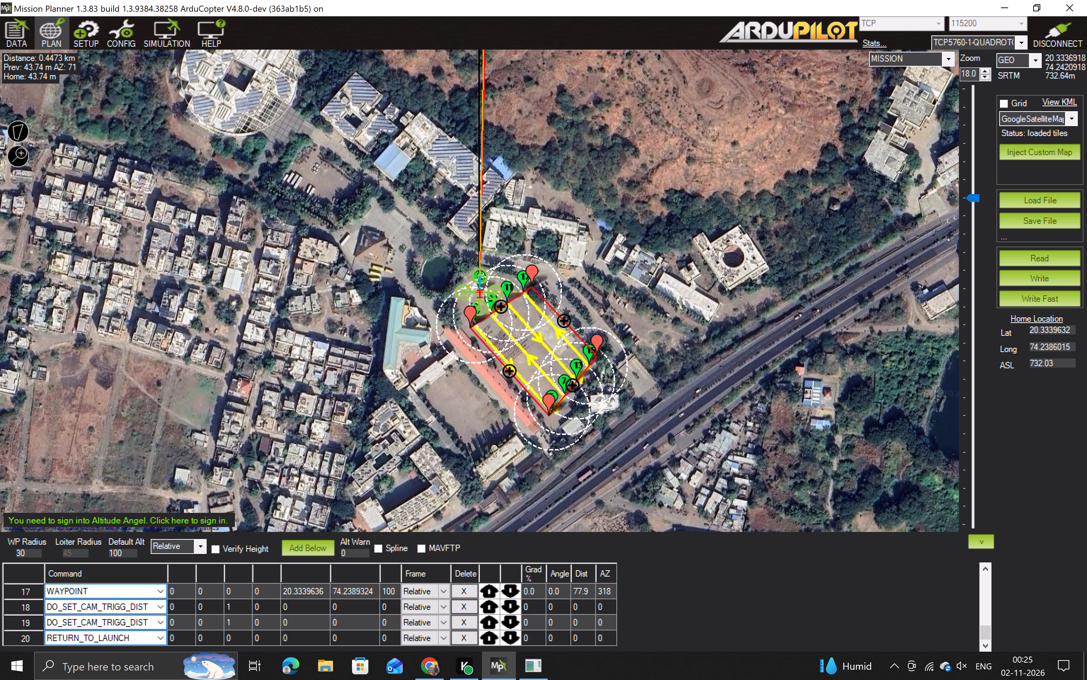
left_click(1017, 279)
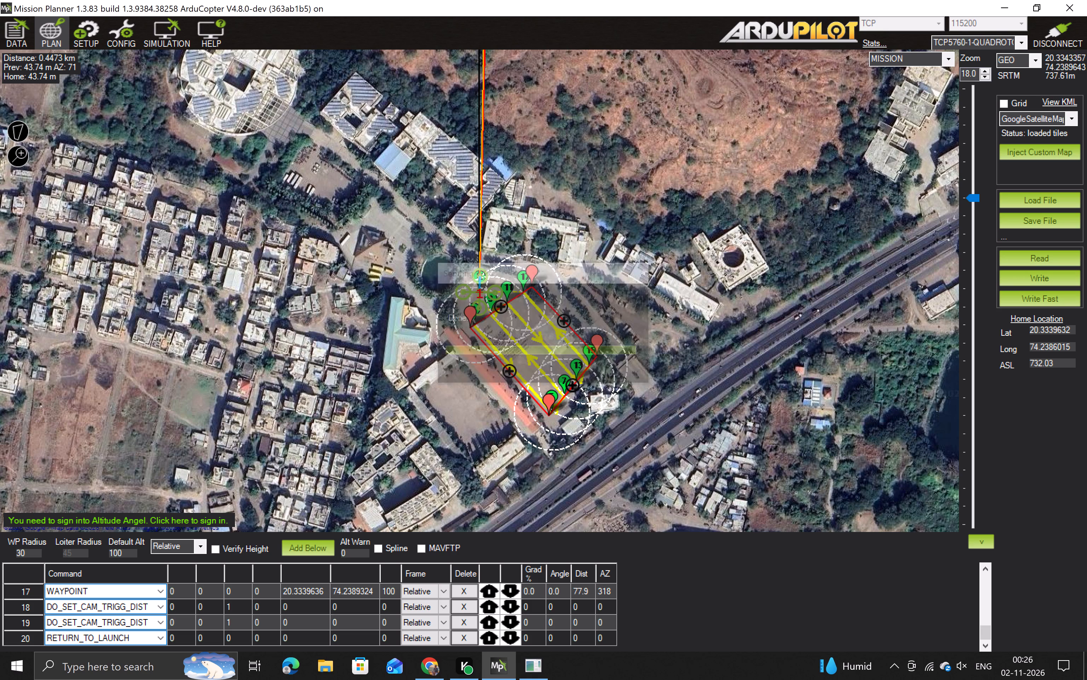
Check the survey route on the flight data map and review the planned command list from takeoff to return-to-launch.
left_click(16, 38)
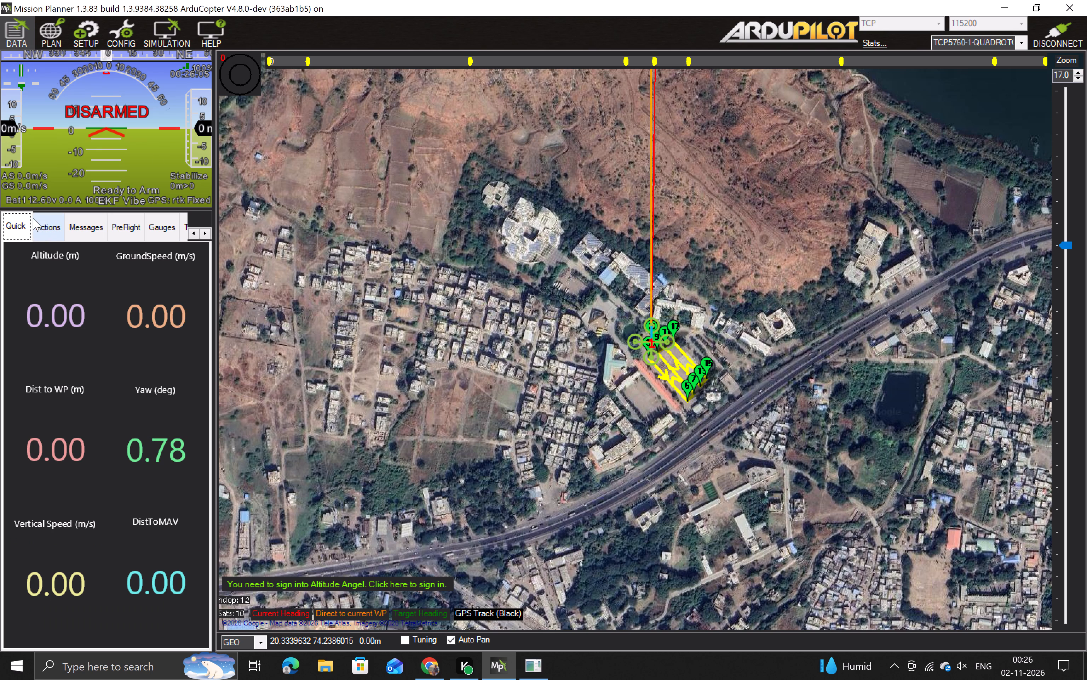
left_click(50, 41)
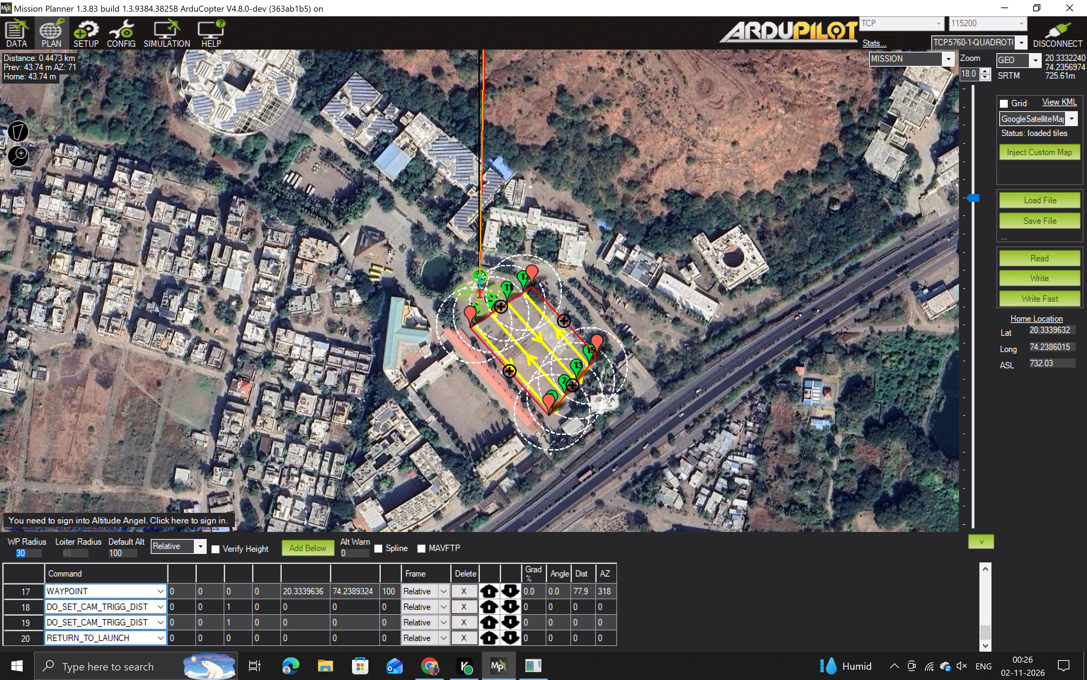
scroll(142, 609, "down", 14)
scroll(142, 609, "up", 20)
scroll(142, 609, "up", 6)
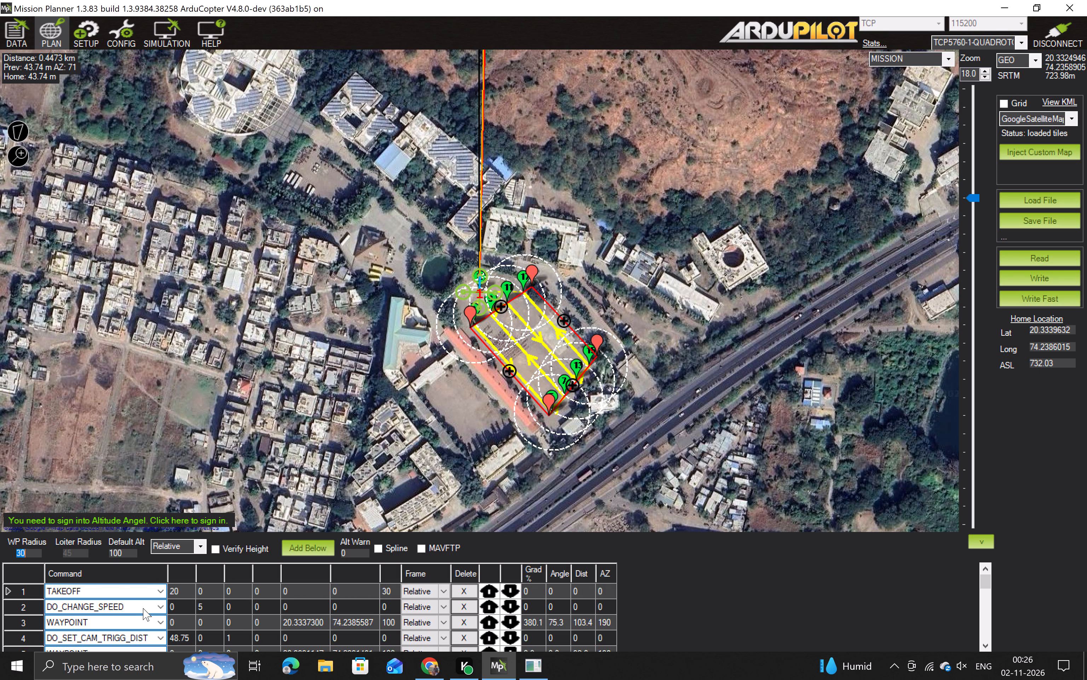
scroll(143, 608, "down", 20)
scroll(143, 608, "down", 5)
scroll(144, 611, "up", 20)
scroll(144, 611, "up", 8)
Look through the mission command list, from takeoff to the later waypoints and camera-trigger commands.
scroll(140, 609, "up", 13)
scroll(140, 609, "down", 17)
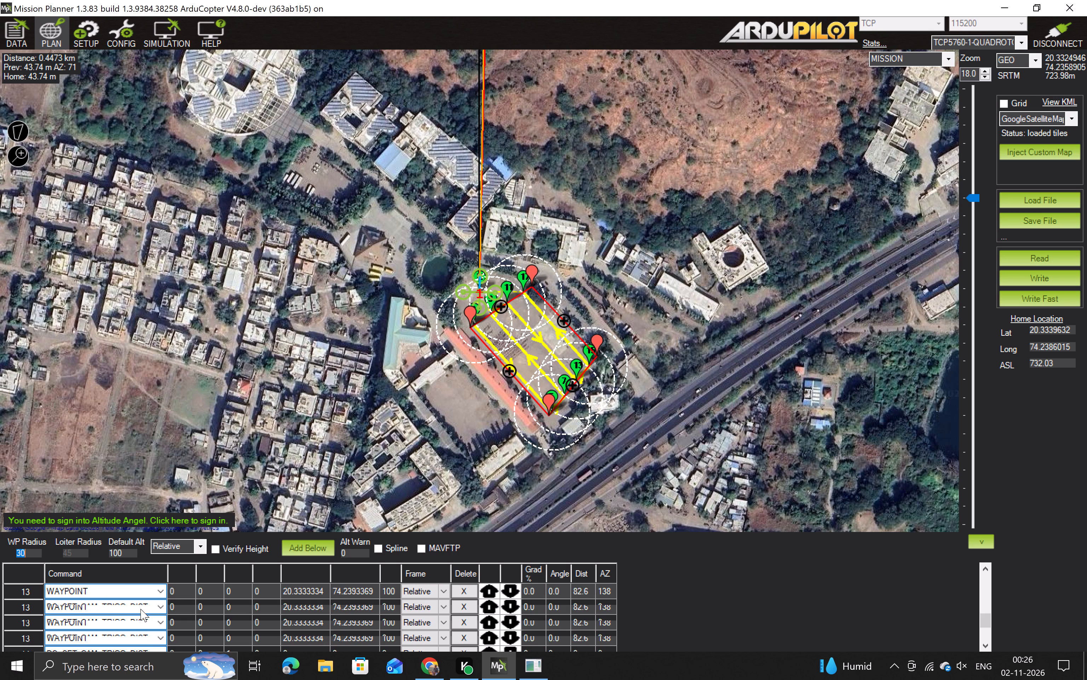
scroll(140, 609, "up", 7)
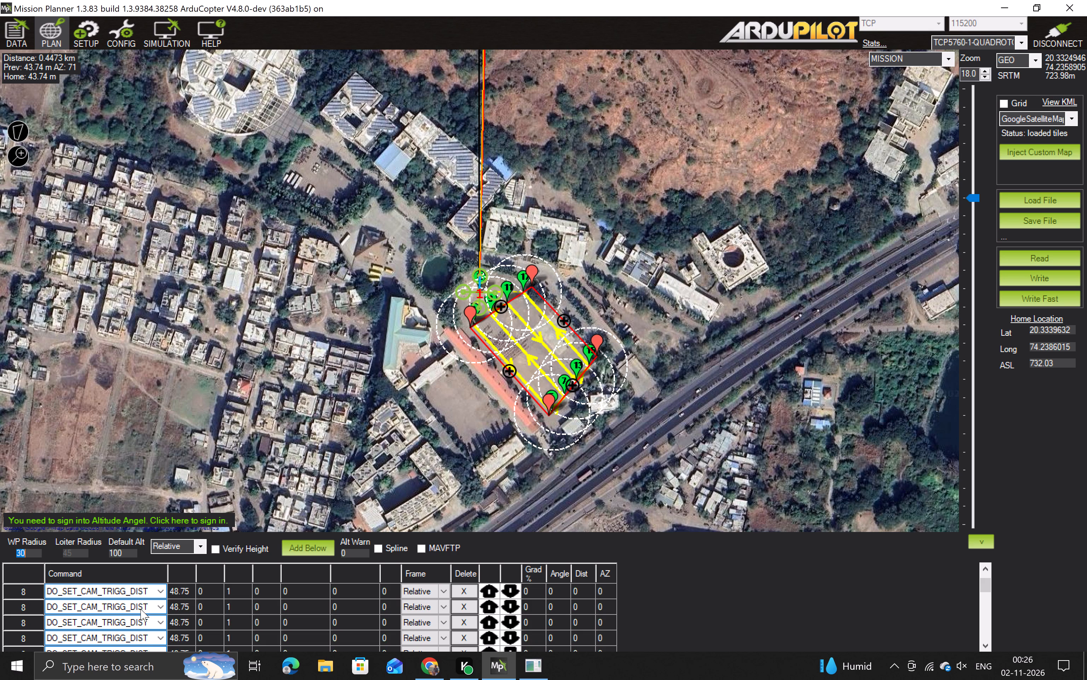
scroll(140, 609, "up", 6)
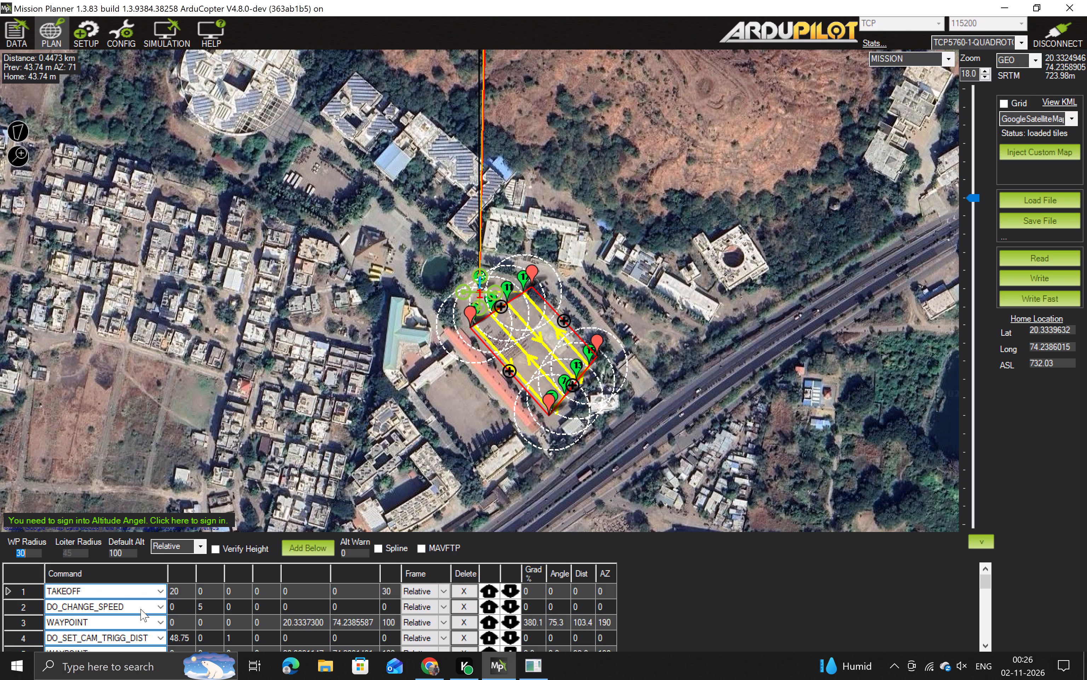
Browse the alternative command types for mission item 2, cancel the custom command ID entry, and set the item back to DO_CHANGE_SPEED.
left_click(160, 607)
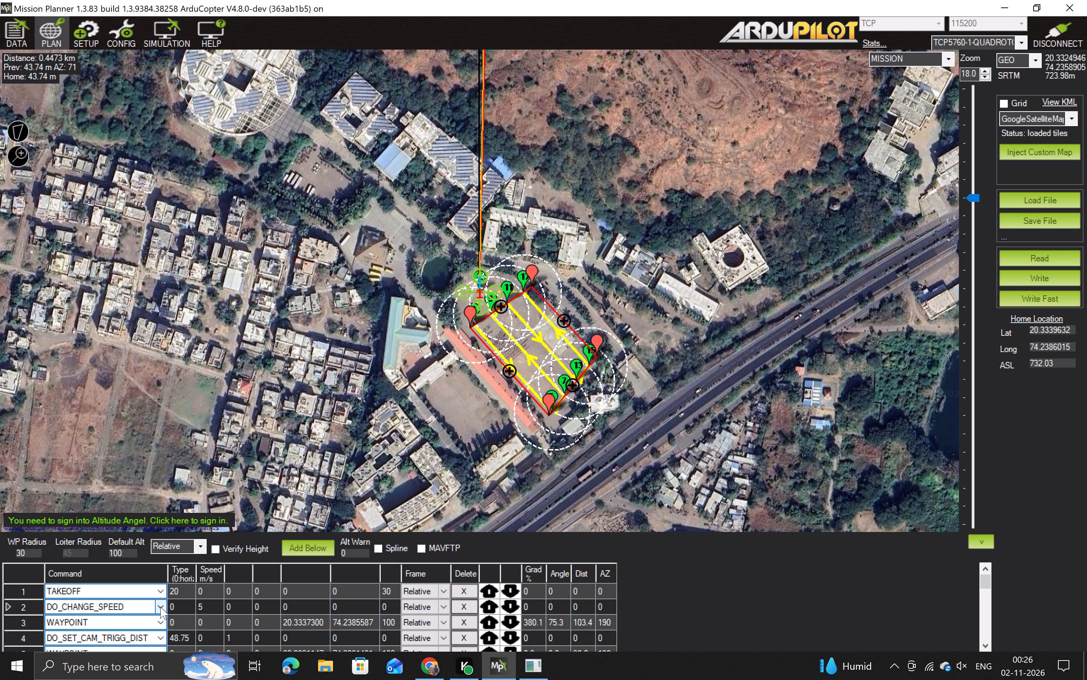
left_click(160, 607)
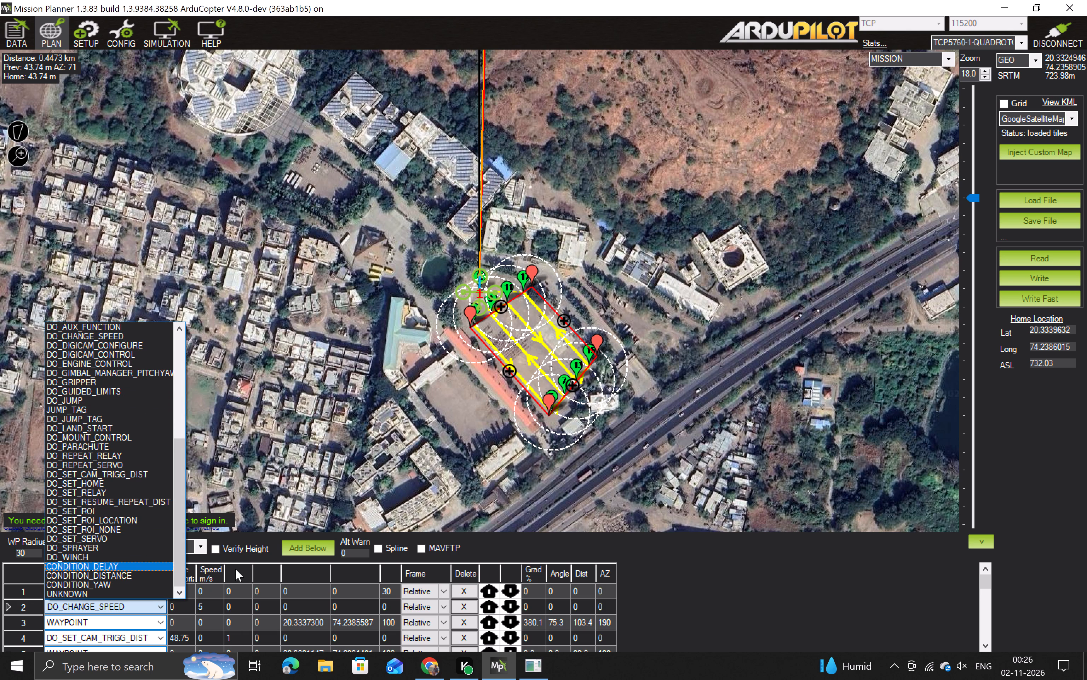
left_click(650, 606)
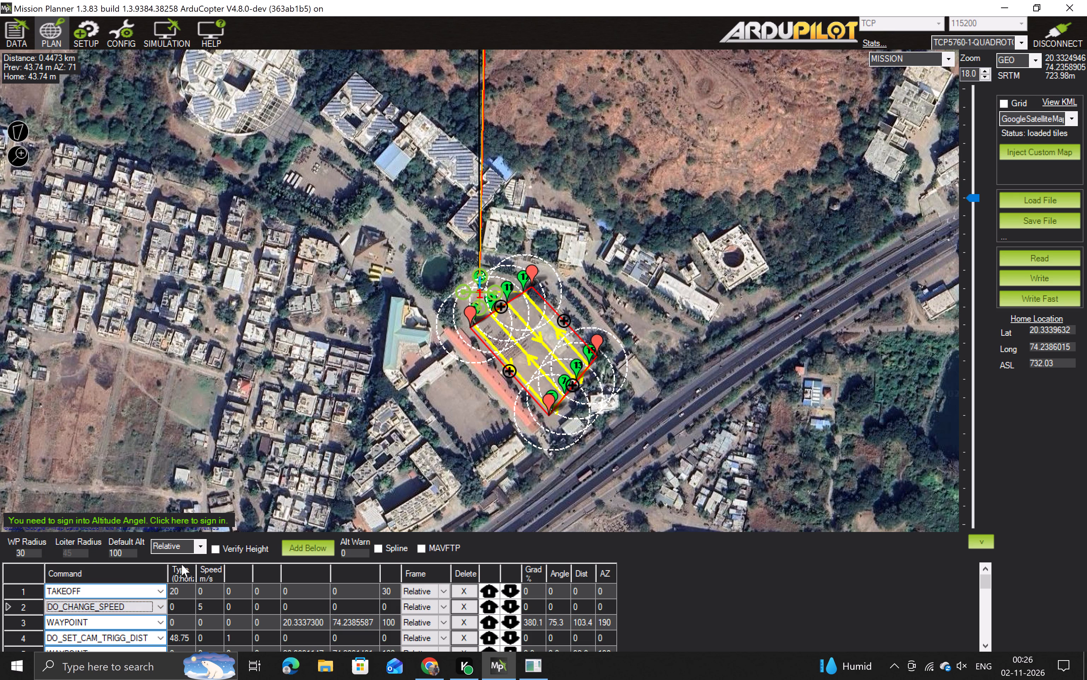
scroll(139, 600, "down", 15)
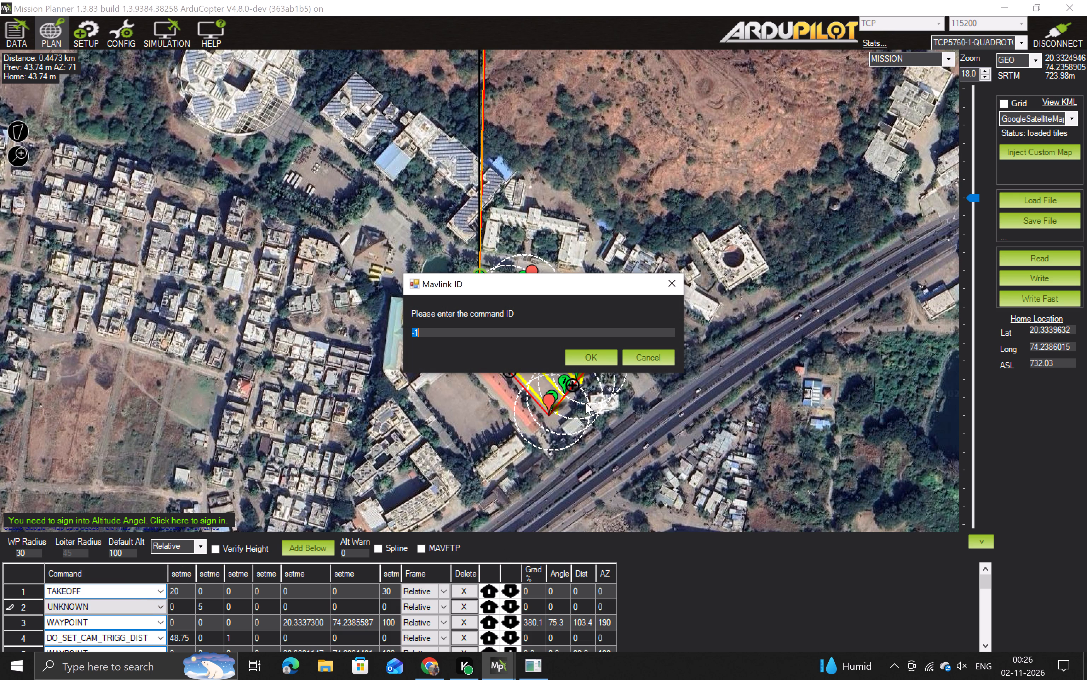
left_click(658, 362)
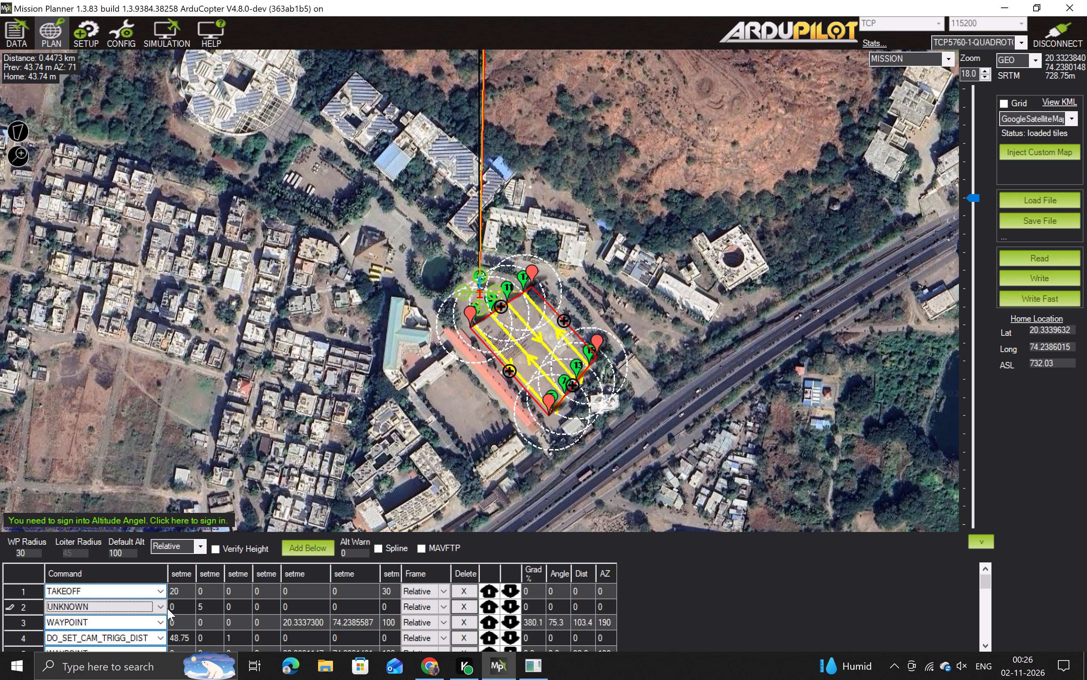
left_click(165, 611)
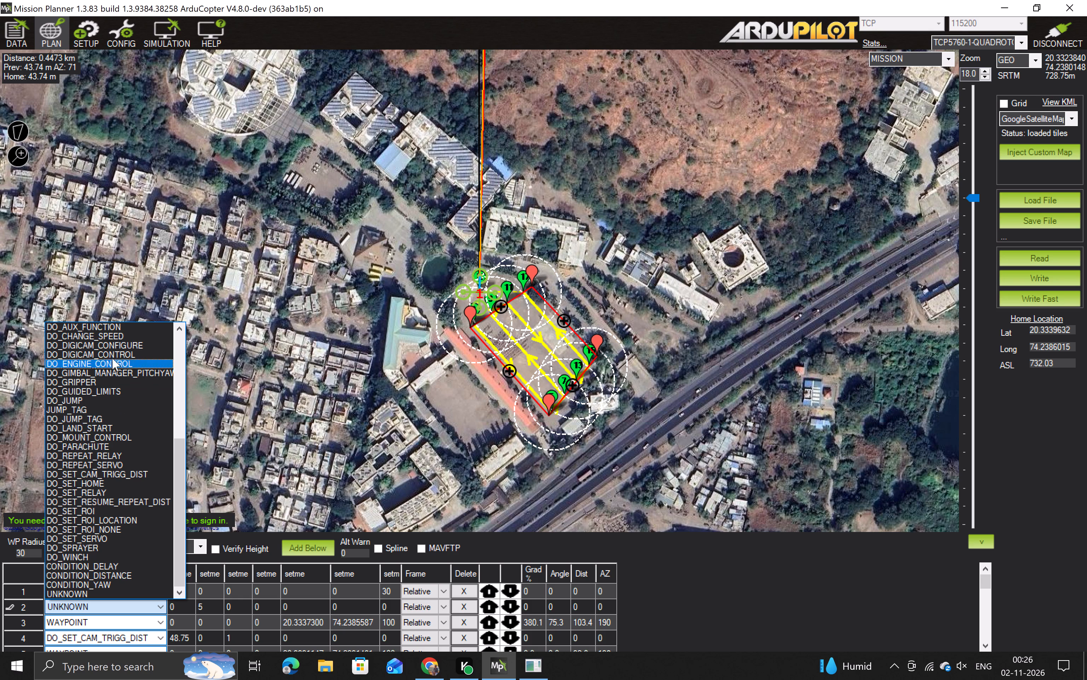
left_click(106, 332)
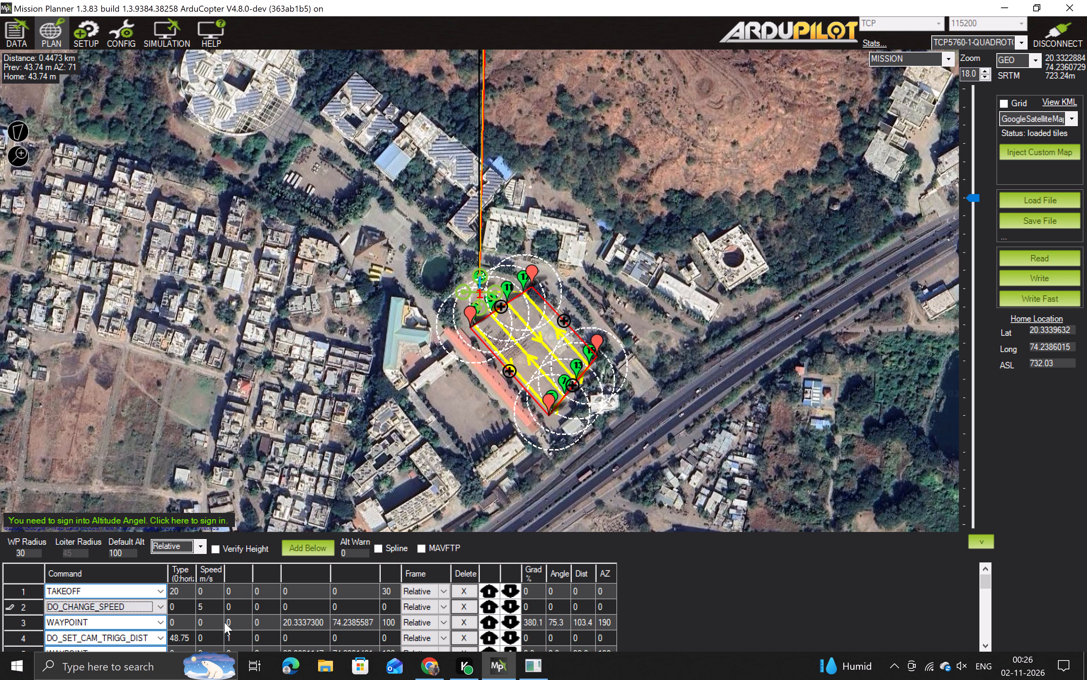
Check the command list down to RETURN_TO_LAUNCH and write the mission to the simulated quadcopter again.
scroll(648, 598, "up", 16)
scroll(648, 598, "down", 6)
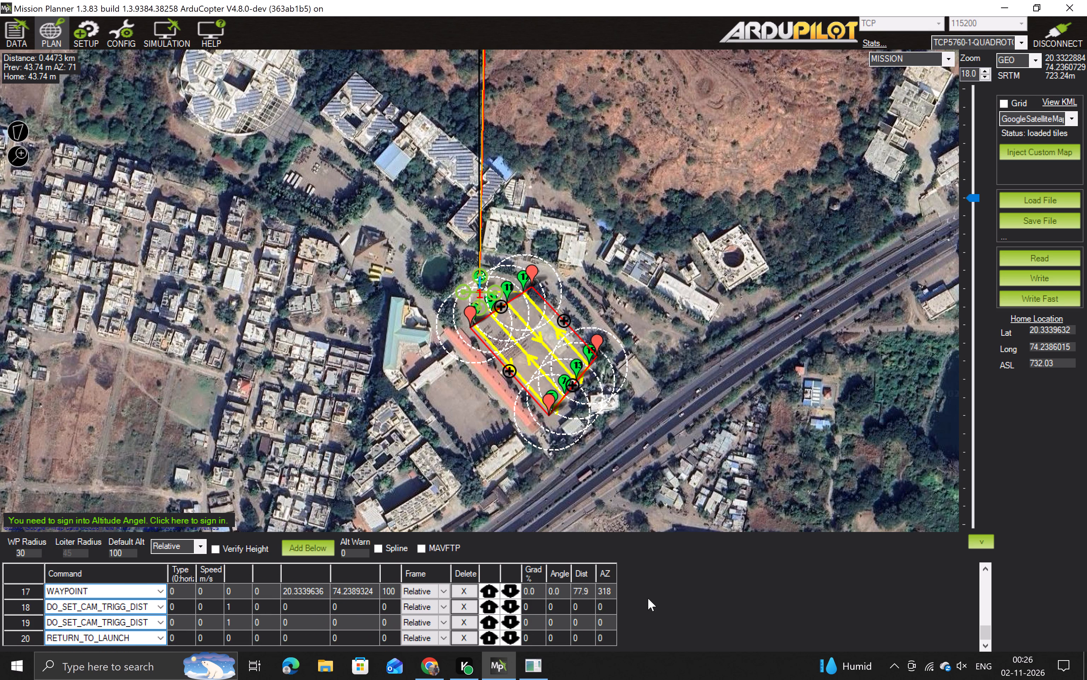
scroll(648, 598, "down", 10)
scroll(648, 598, "up", 20)
scroll(648, 598, "up", 3)
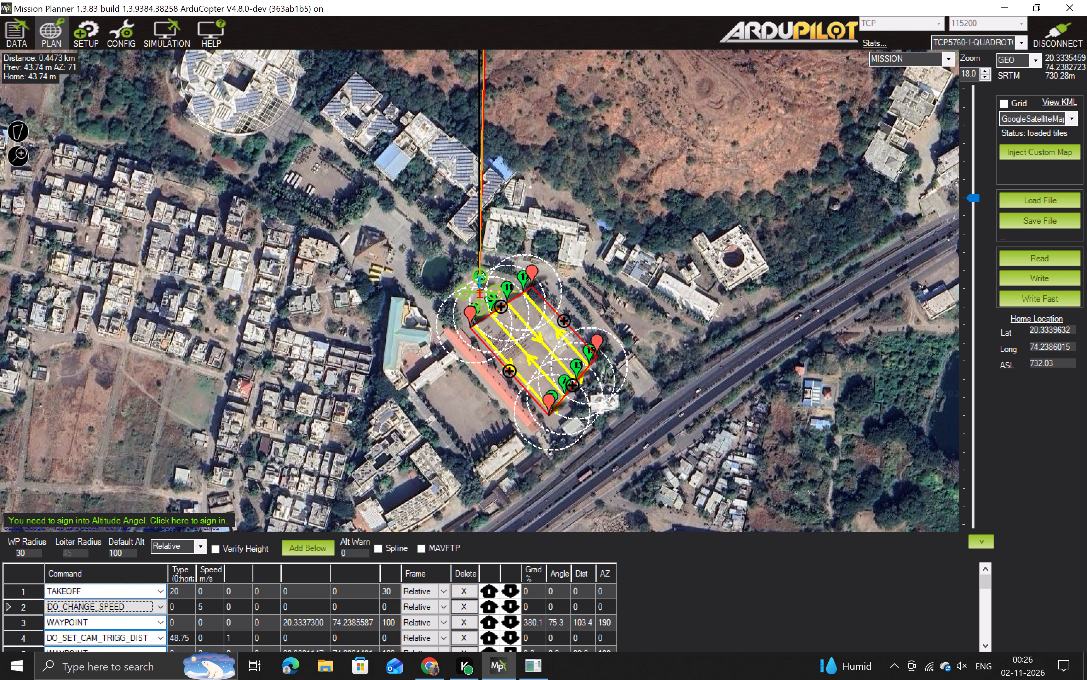
left_click(1008, 272)
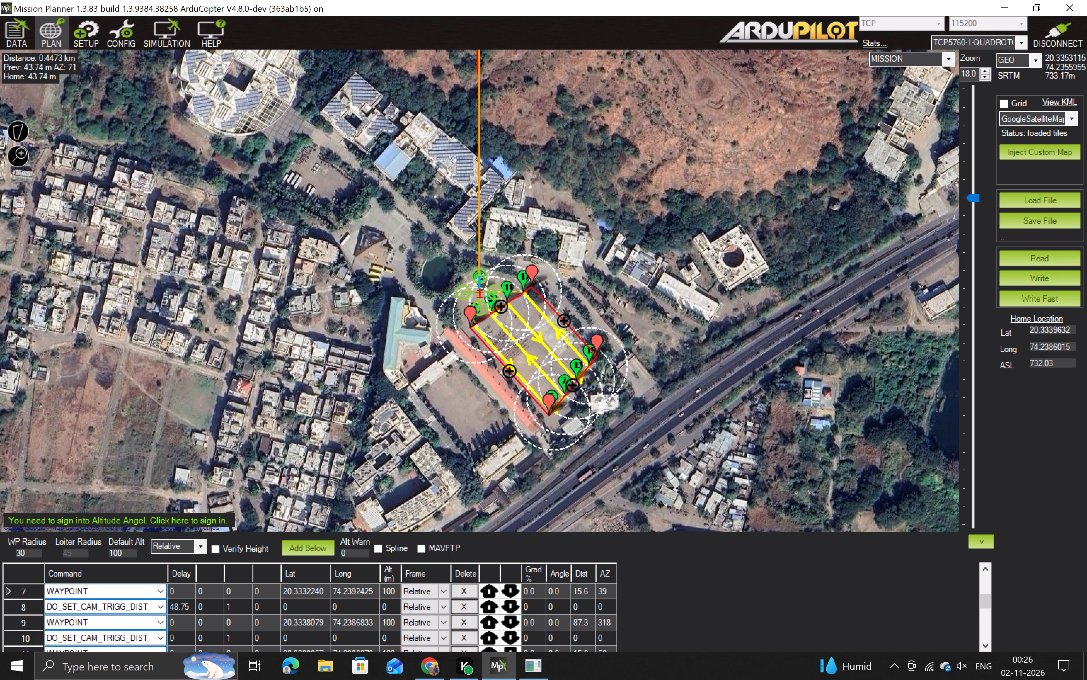
In the flight data actions, choose Mission_Start as the action, waypoint 0 (Home), Stabilize as the mode, and the Home mount option.
left_click(8, 40)
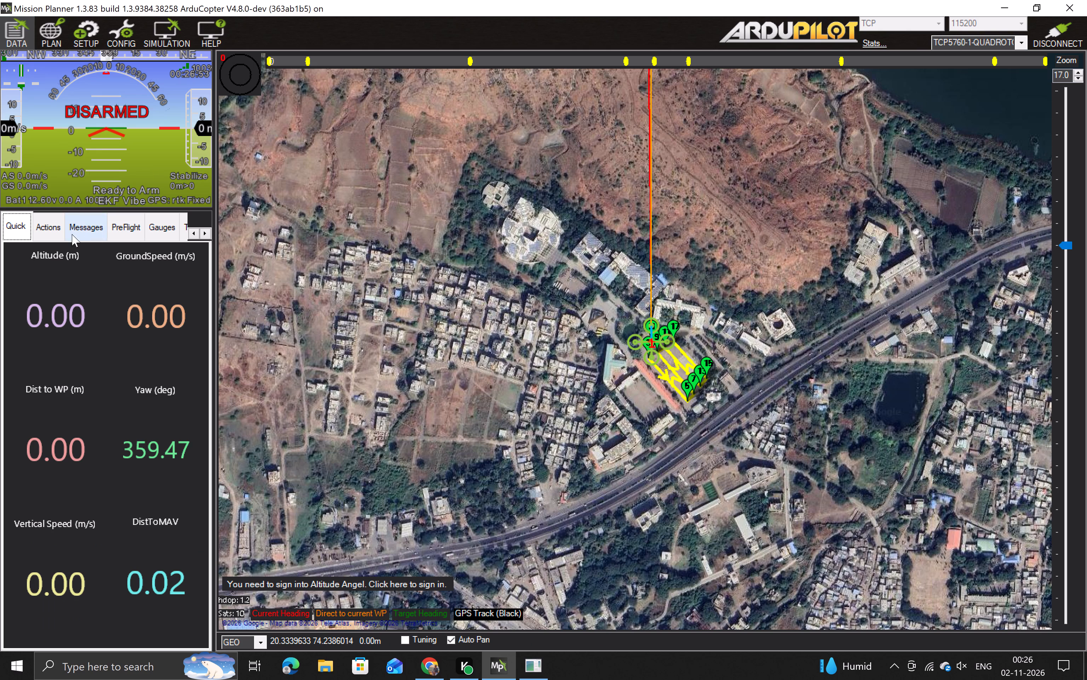
left_click(54, 239)
left_click(33, 258)
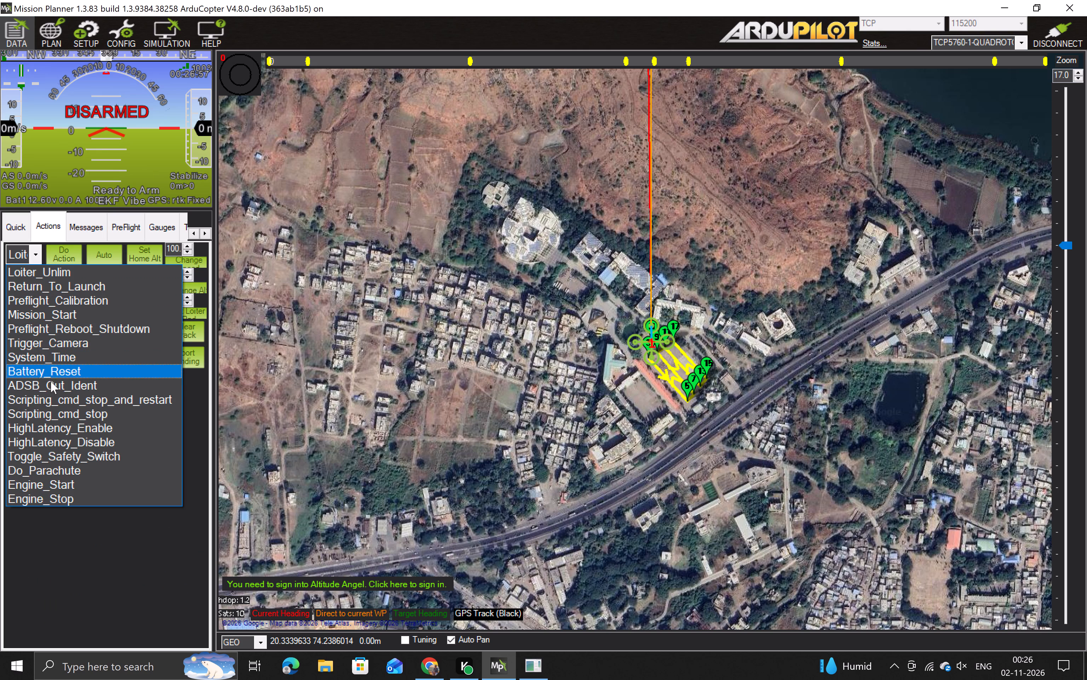
left_click(63, 309)
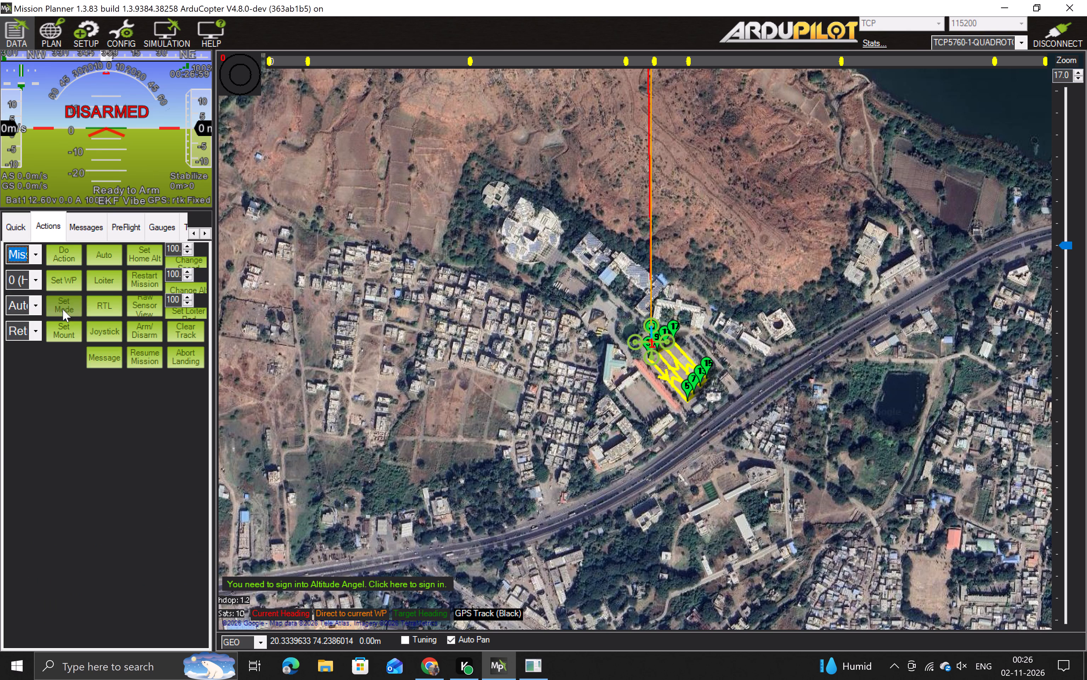
left_click(34, 283)
left_click(37, 298)
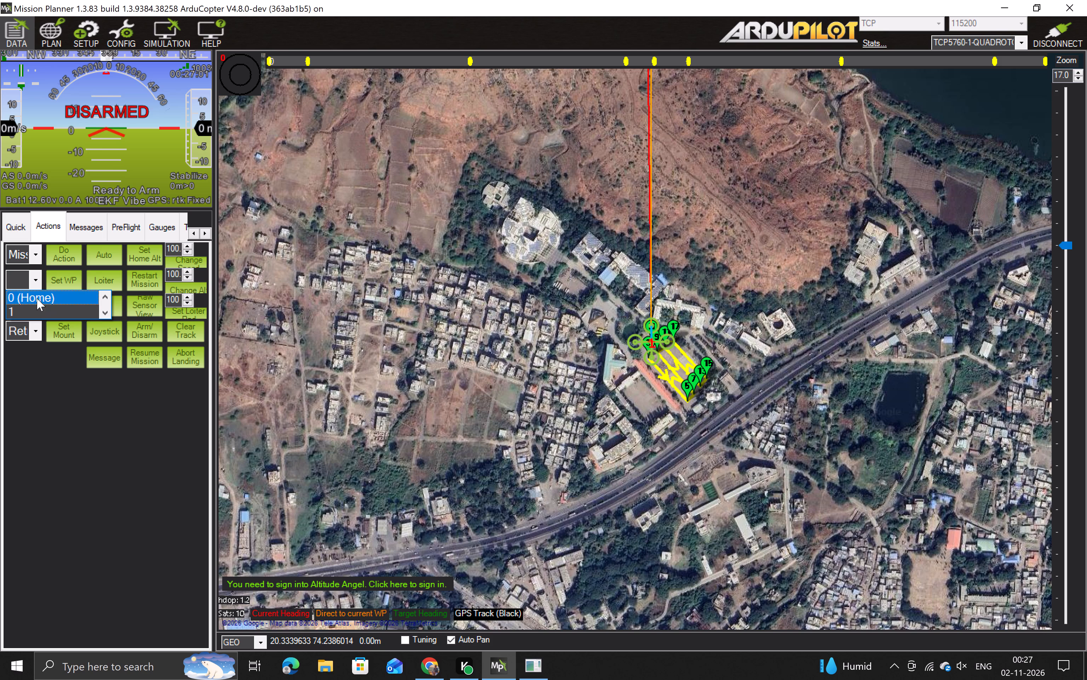
left_click(37, 298)
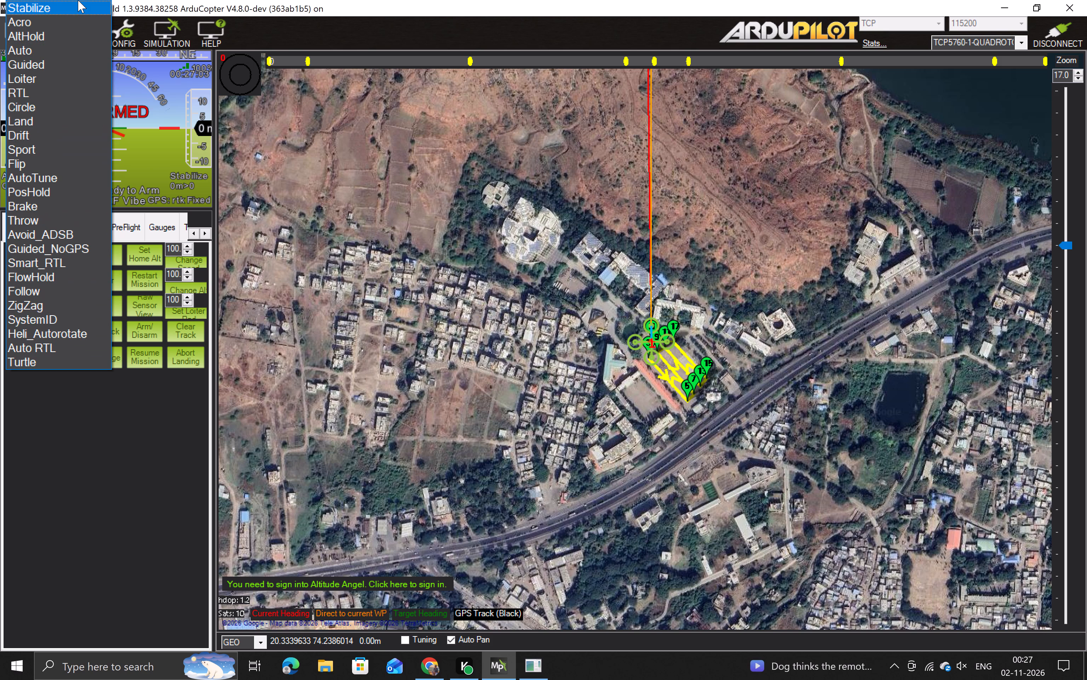
left_click(70, 0)
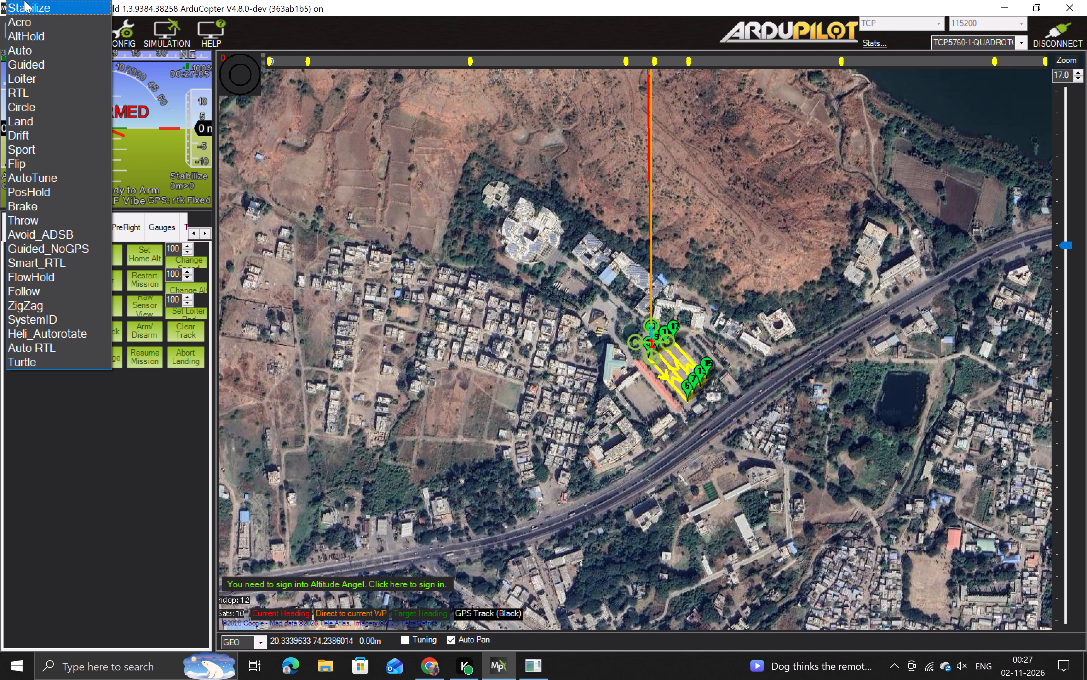
left_click(25, 0)
left_click(28, 10)
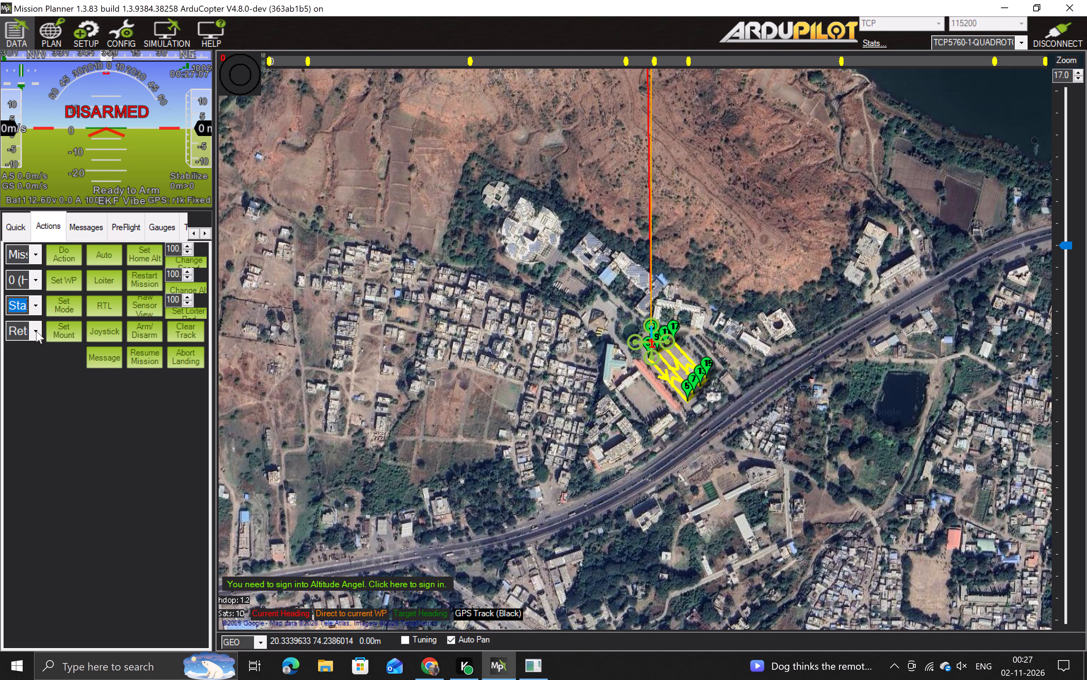
left_click(35, 329)
left_click(45, 431)
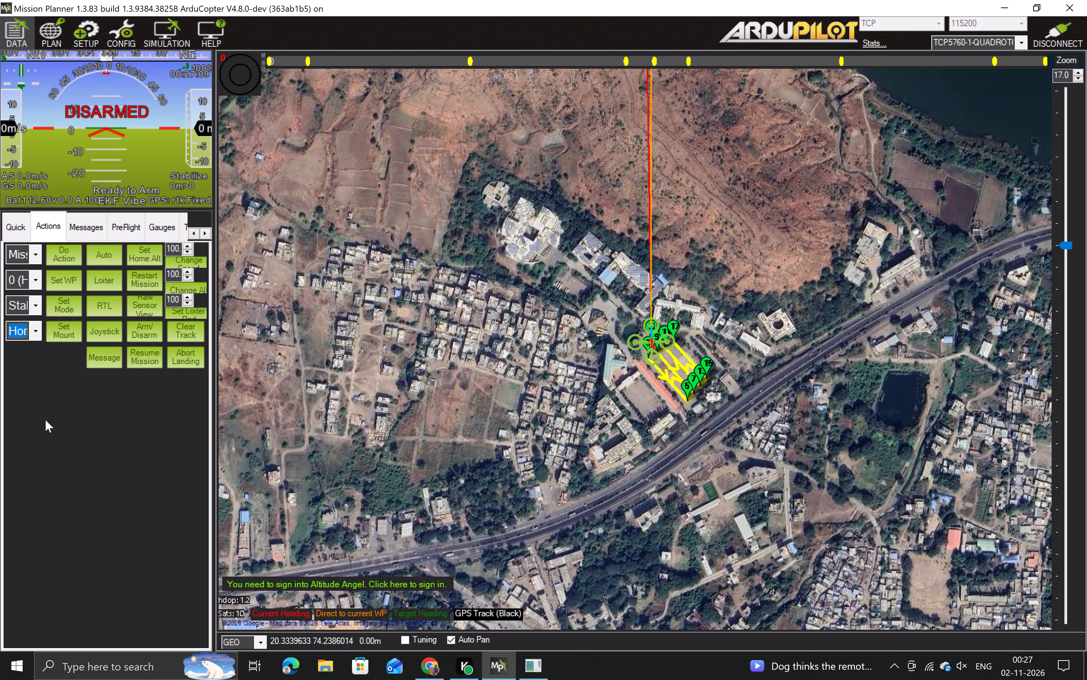
Switch the quadcopter to Loiter mode and arm it, closing the antivirus alert without blocking or allowing the app.
left_click(95, 280)
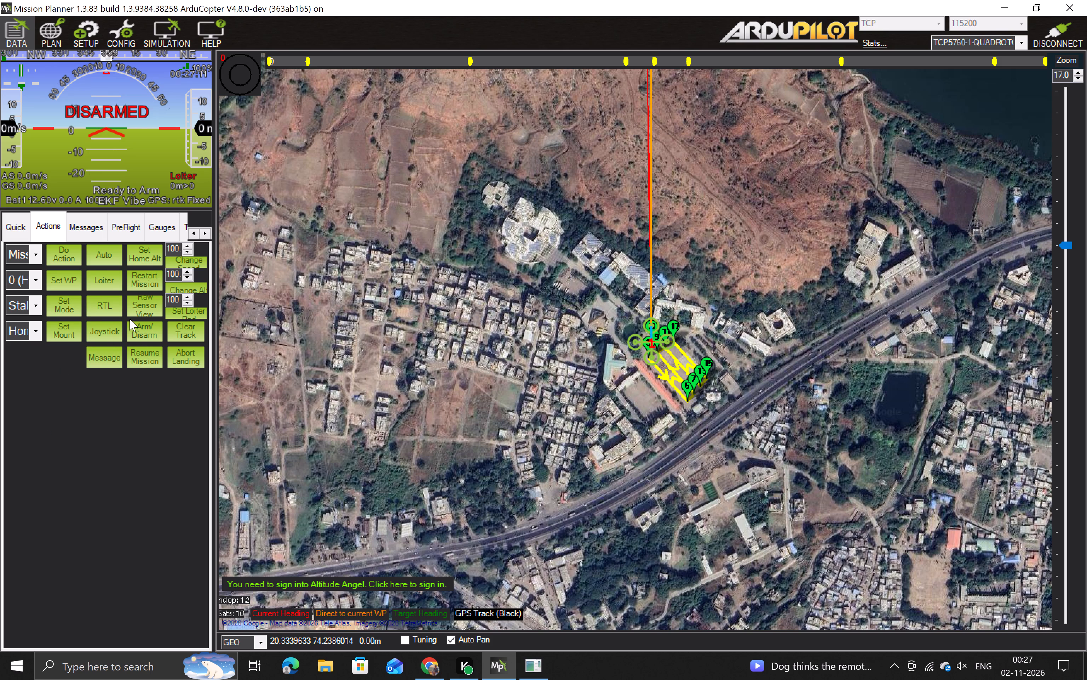
left_click(143, 339)
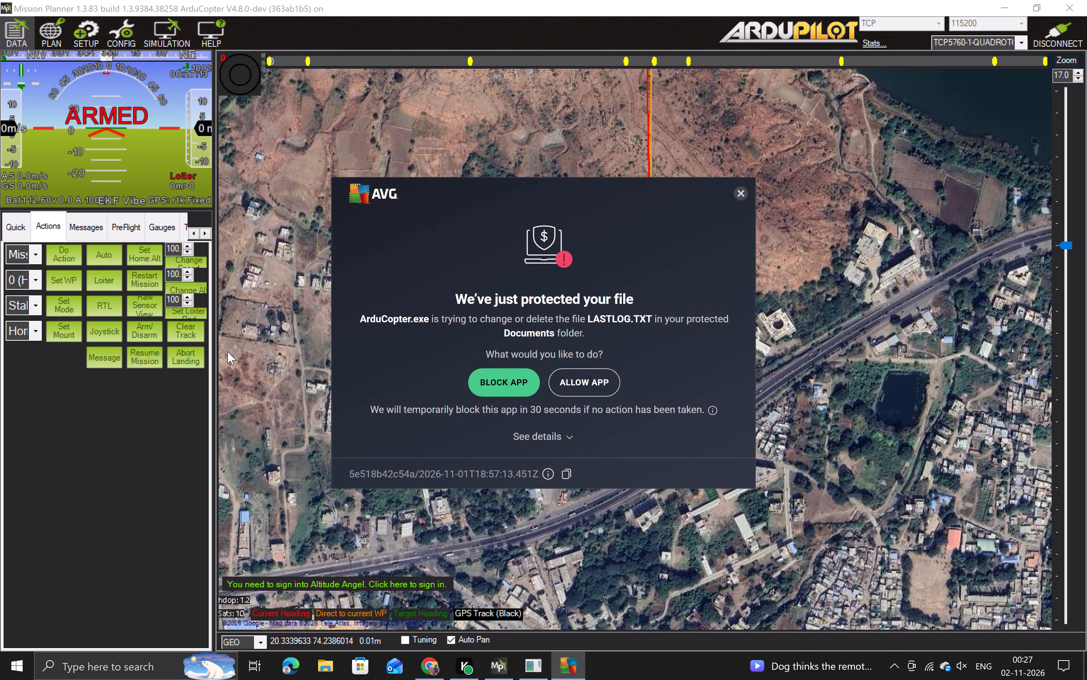
left_click(740, 198)
Execute the Mission_Start action to begin the automatic survey flight, with the map closed in on the survey grid.
left_click(69, 254)
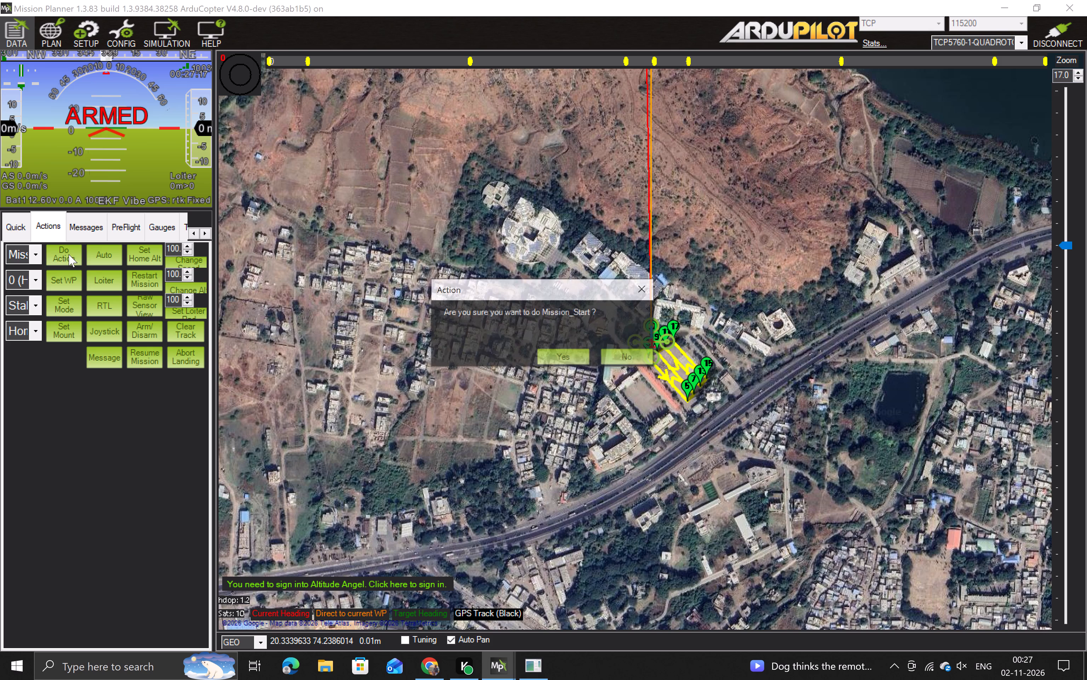
left_click(543, 356)
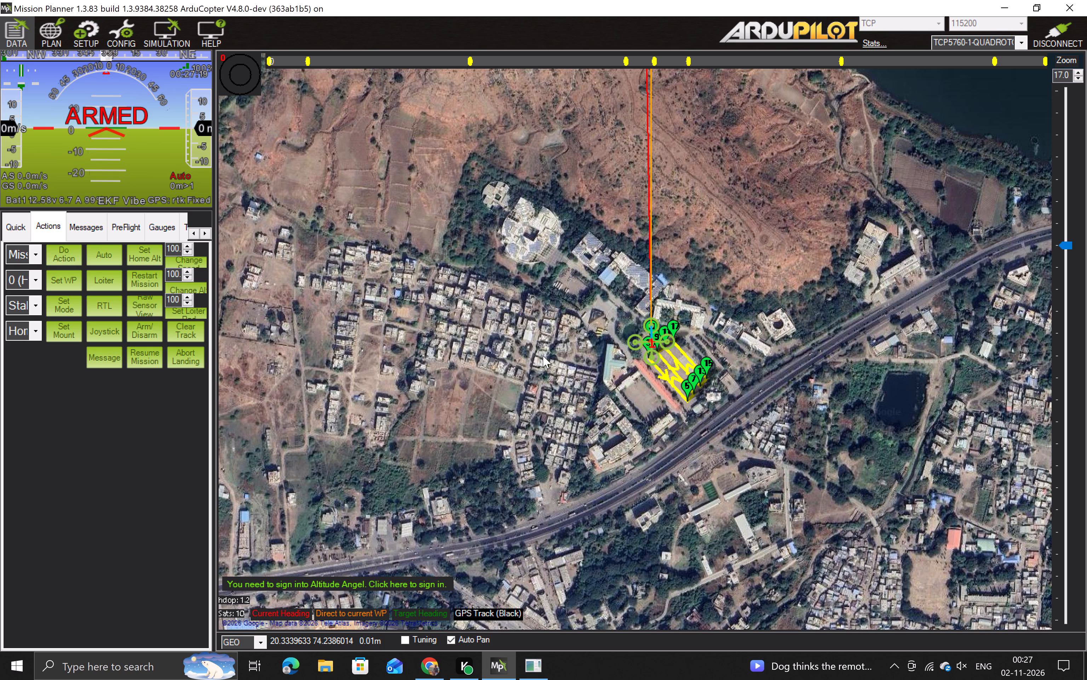
scroll(846, 468, "up", 4)
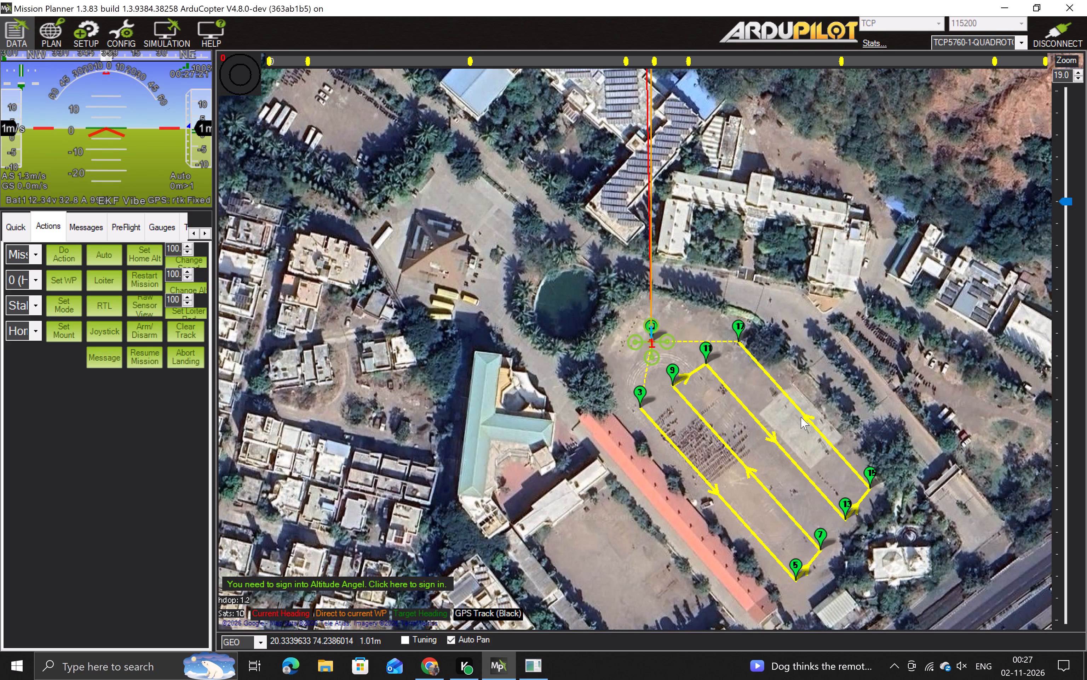